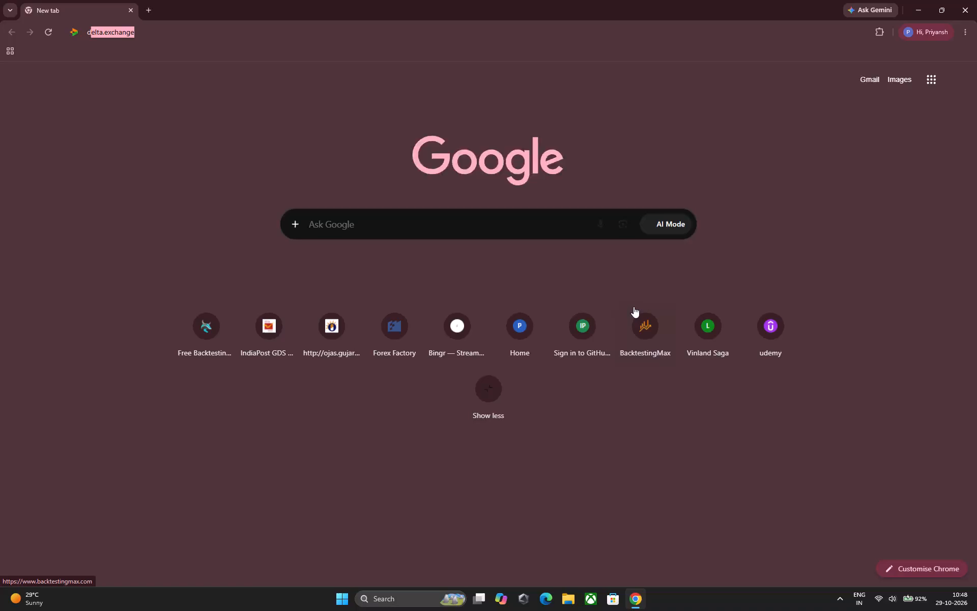
# Go to delta.exchange and open its futures trading page for BTCUSD.
pyautogui.write('el')
pyautogui.press('Return')
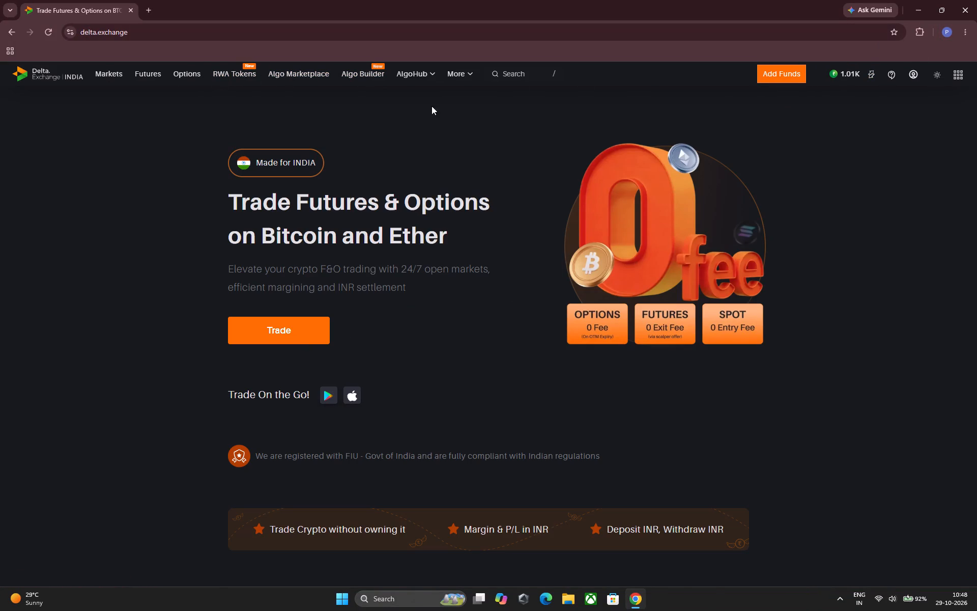
pyautogui.click(104, 72)
pyautogui.click(137, 71)
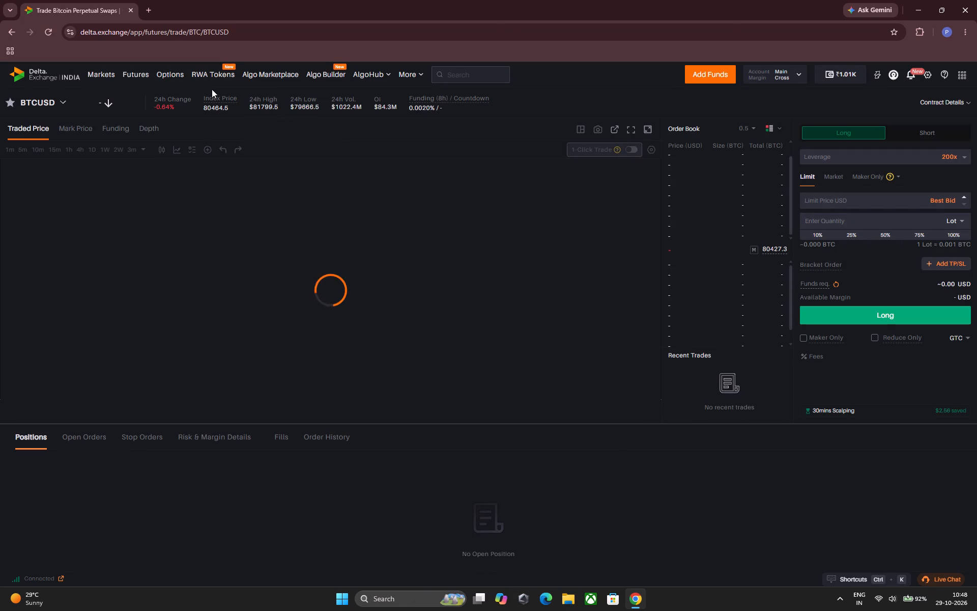
# Show the BTCUSD price chart in full screen and set its timeframe to 15 minutes.
pyautogui.click(633, 129)
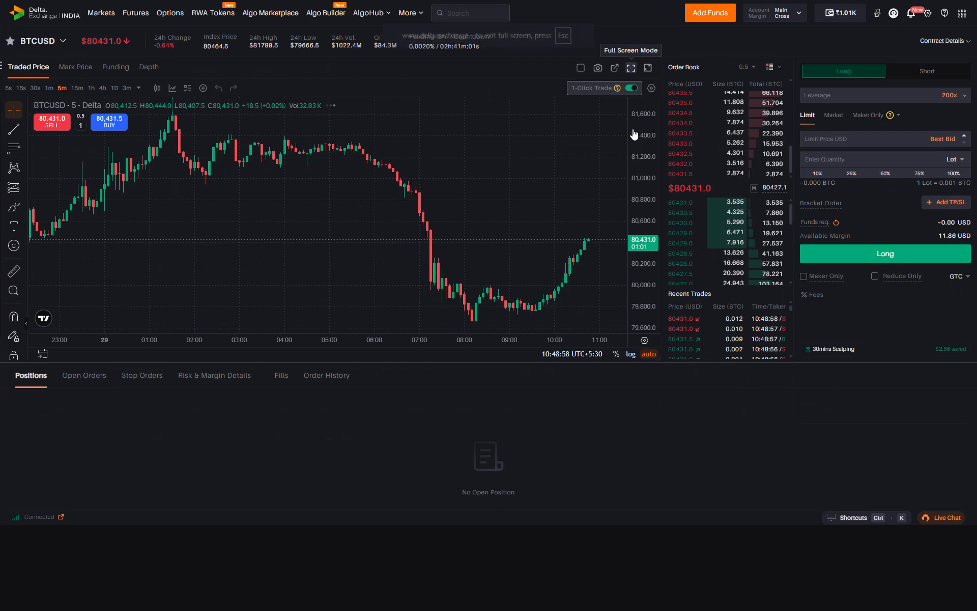
pyautogui.moveTo(681, 206); pyautogui.dragTo(546, 192)
pyautogui.moveTo(741, 213); pyautogui.dragTo(672, 202)
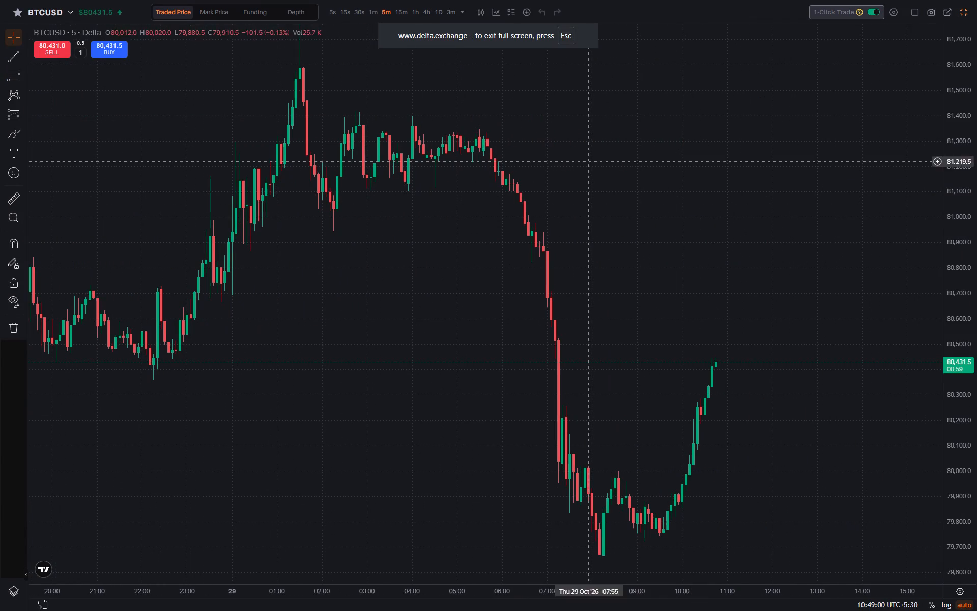
pyautogui.click(397, 12)
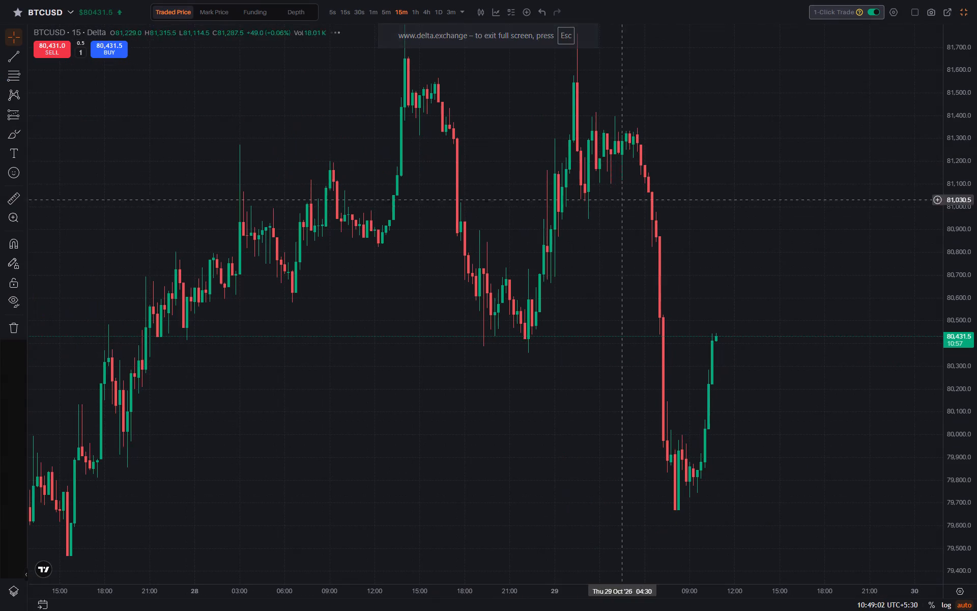
pyautogui.moveTo(737, 221); pyautogui.dragTo(666, 207)
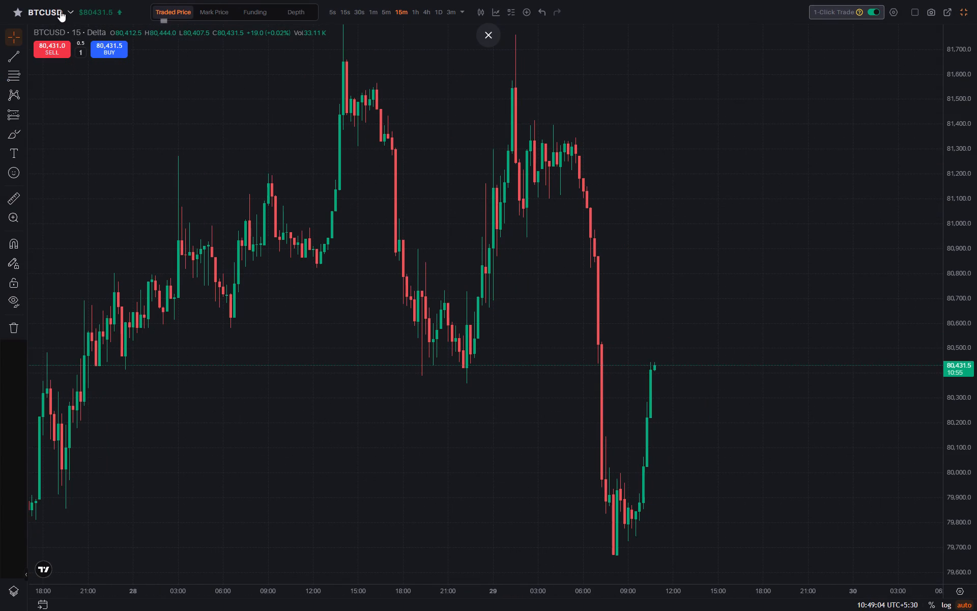
# Switch the full-screen chart to XAUTUSD and examine the latest candles against the V level and PDL lines.
pyautogui.click(60, 11)
pyautogui.click(94, 172)
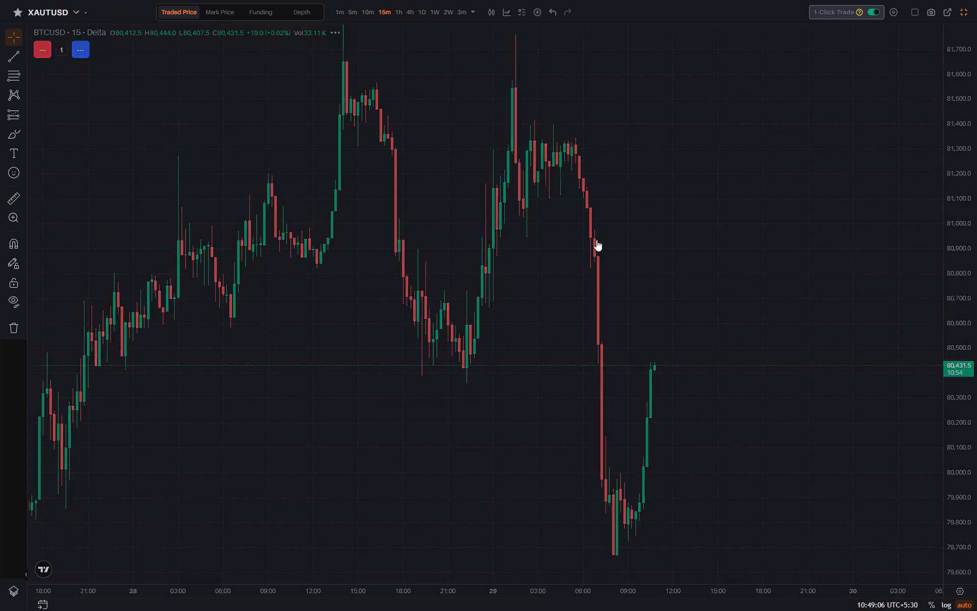
pyautogui.moveTo(814, 269); pyautogui.dragTo(760, 225)
pyautogui.moveTo(963, 354); pyautogui.dragTo(951, 290)
pyautogui.moveTo(814, 275); pyautogui.dragTo(804, 259)
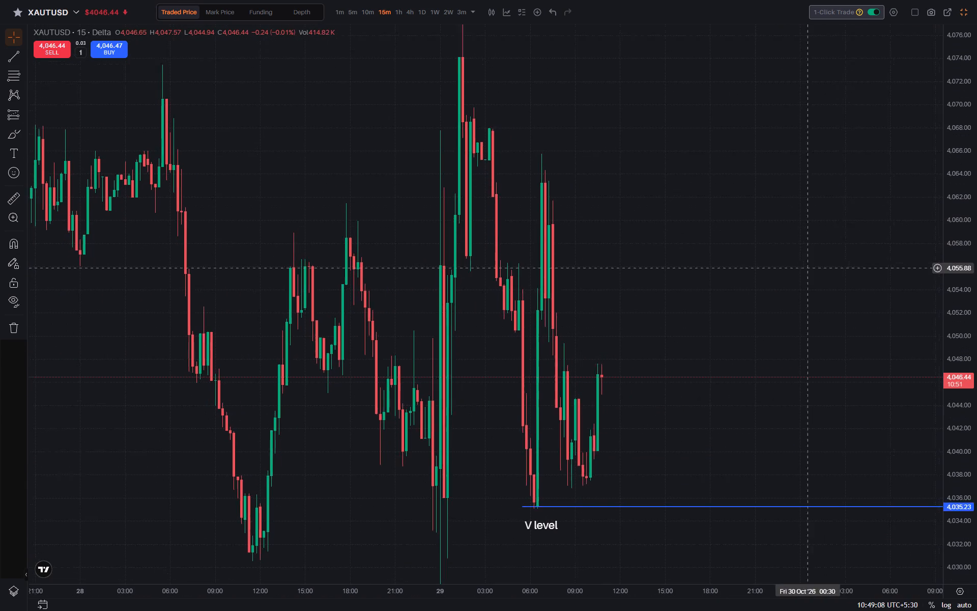
pyautogui.moveTo(804, 259); pyautogui.dragTo(832, 182)
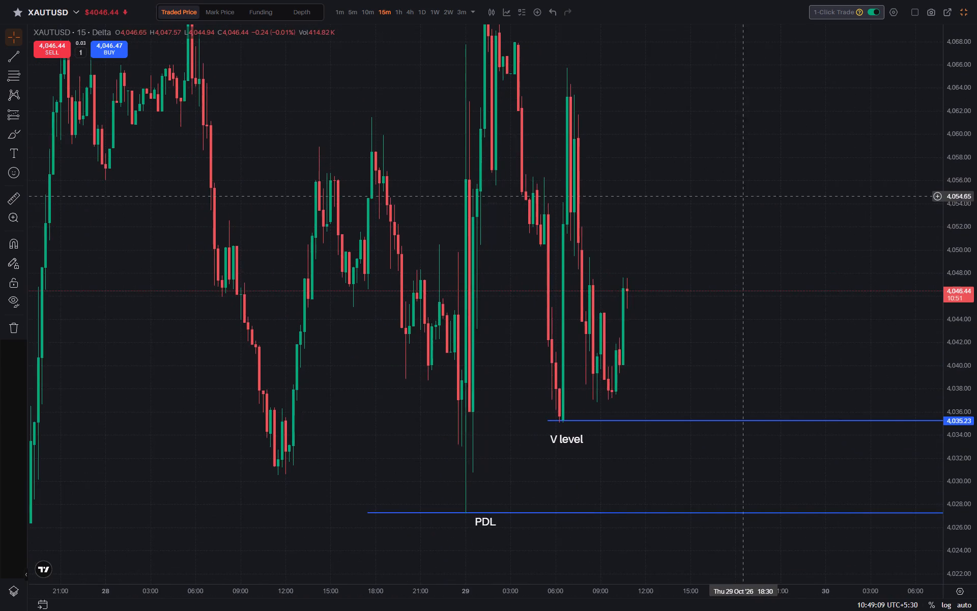
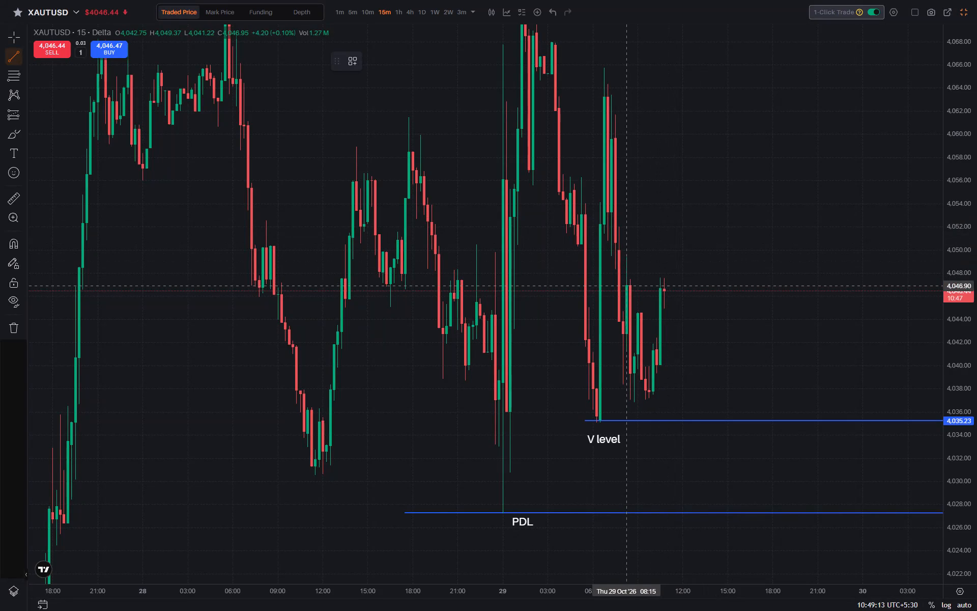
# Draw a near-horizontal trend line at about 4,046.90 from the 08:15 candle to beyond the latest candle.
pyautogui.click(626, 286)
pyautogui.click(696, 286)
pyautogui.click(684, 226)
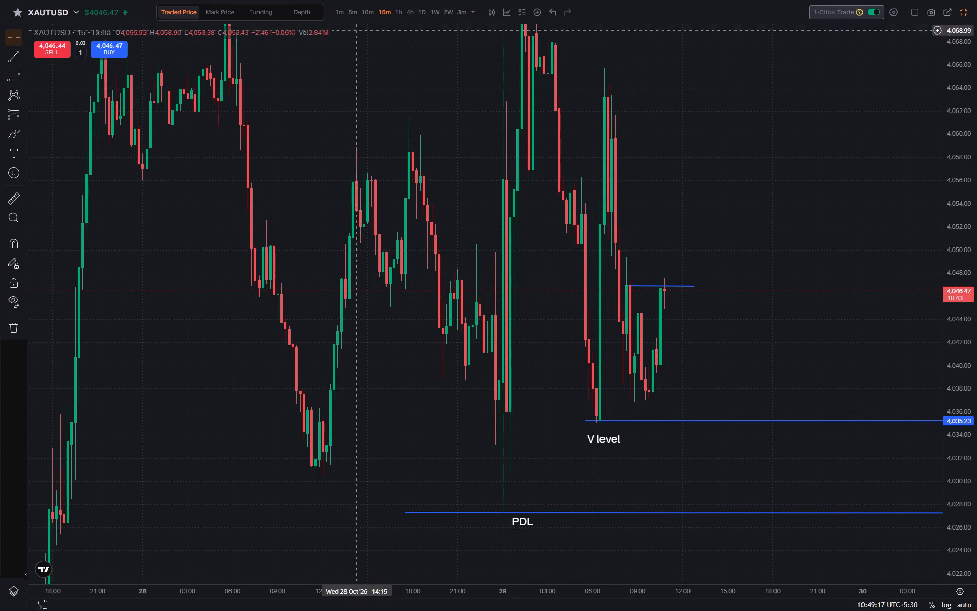
# Switch the chart to the 5-minute timeframe and examine recent candles around the newly drawn line.
pyautogui.click(348, 12)
pyautogui.moveTo(750, 202); pyautogui.dragTo(751, 202)
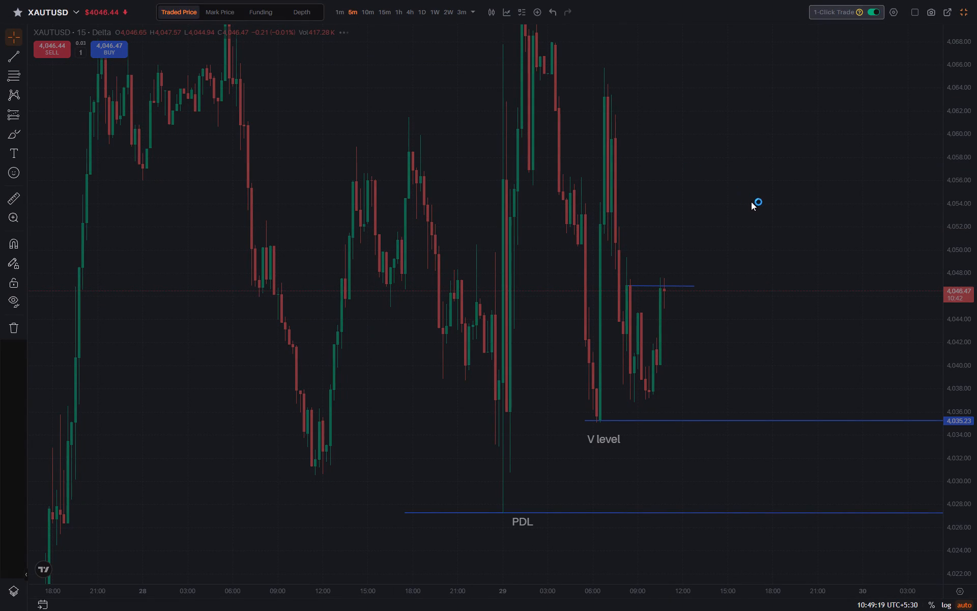
pyautogui.moveTo(751, 202); pyautogui.dragTo(756, 200)
pyautogui.moveTo(964, 455); pyautogui.dragTo(967, 102)
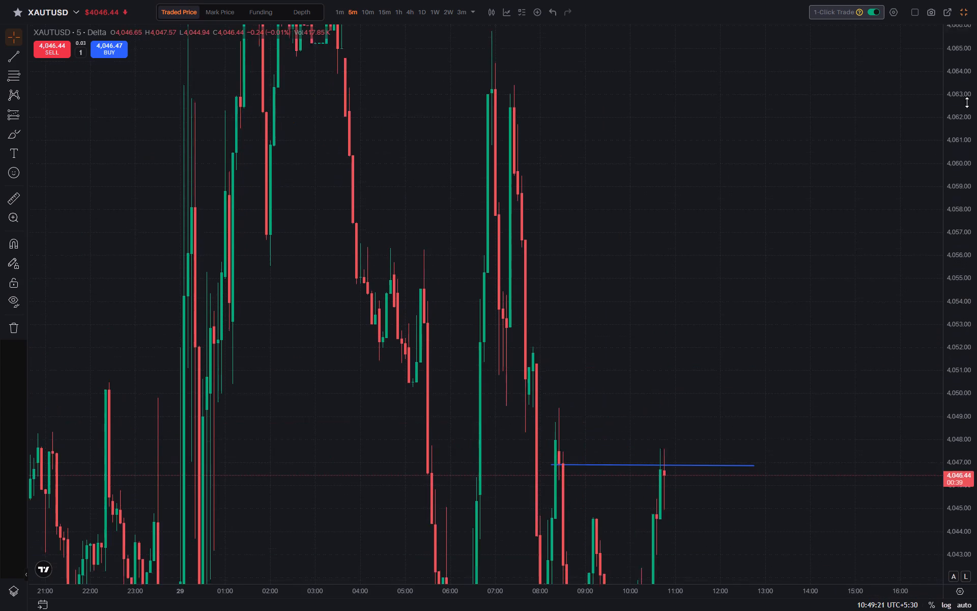
pyautogui.moveTo(967, 102); pyautogui.dragTo(967, 100)
pyautogui.moveTo(763, 235); pyautogui.dragTo(765, 74)
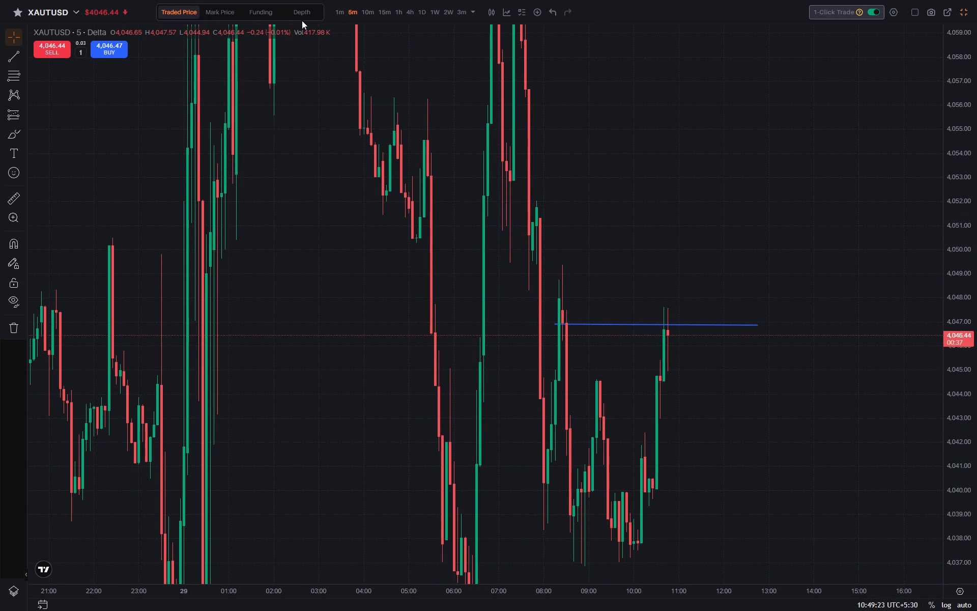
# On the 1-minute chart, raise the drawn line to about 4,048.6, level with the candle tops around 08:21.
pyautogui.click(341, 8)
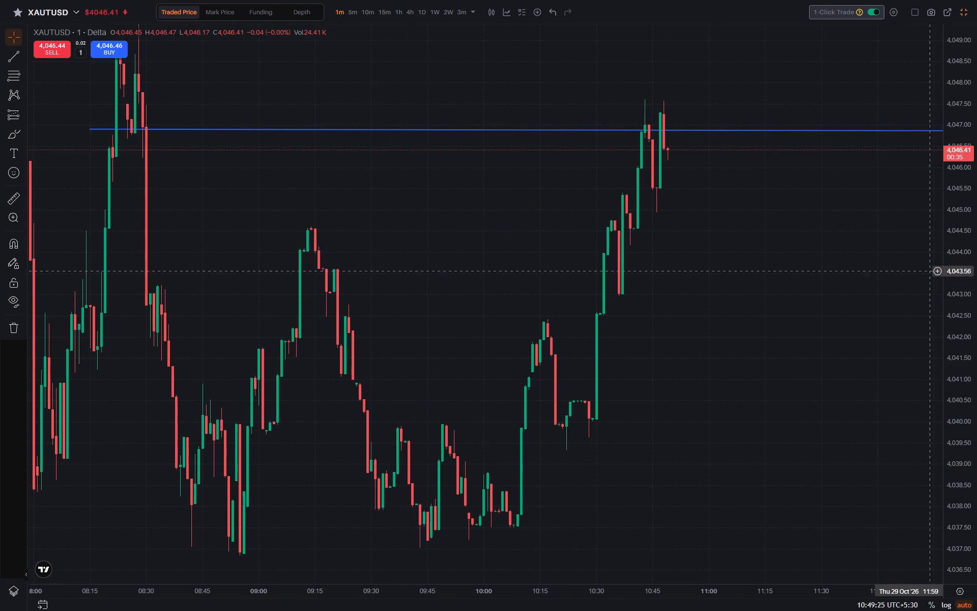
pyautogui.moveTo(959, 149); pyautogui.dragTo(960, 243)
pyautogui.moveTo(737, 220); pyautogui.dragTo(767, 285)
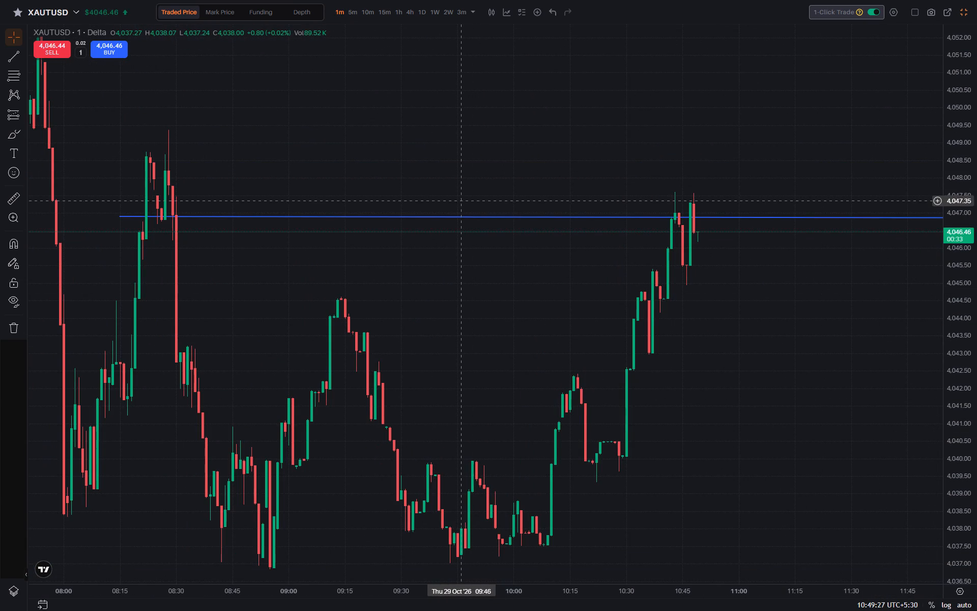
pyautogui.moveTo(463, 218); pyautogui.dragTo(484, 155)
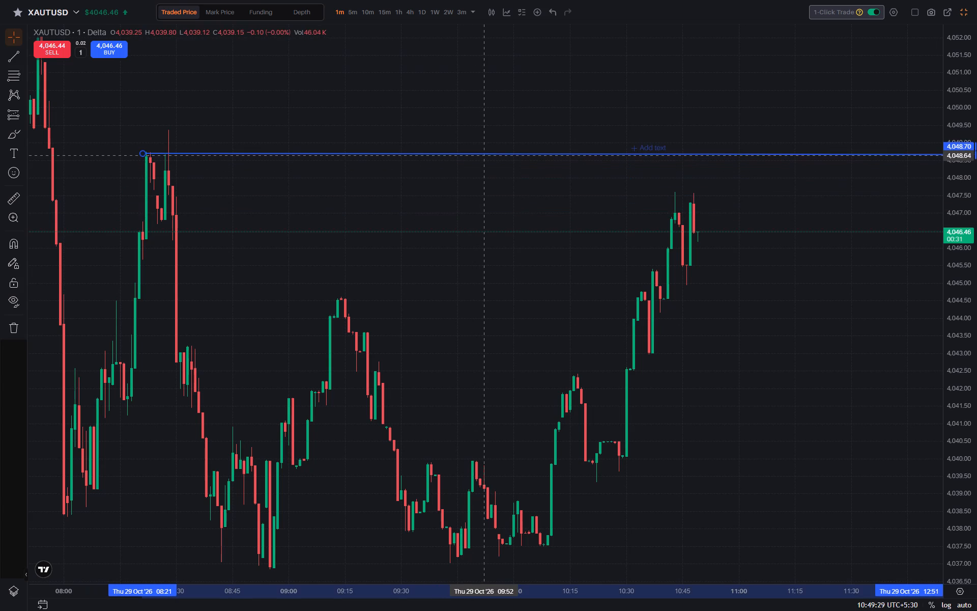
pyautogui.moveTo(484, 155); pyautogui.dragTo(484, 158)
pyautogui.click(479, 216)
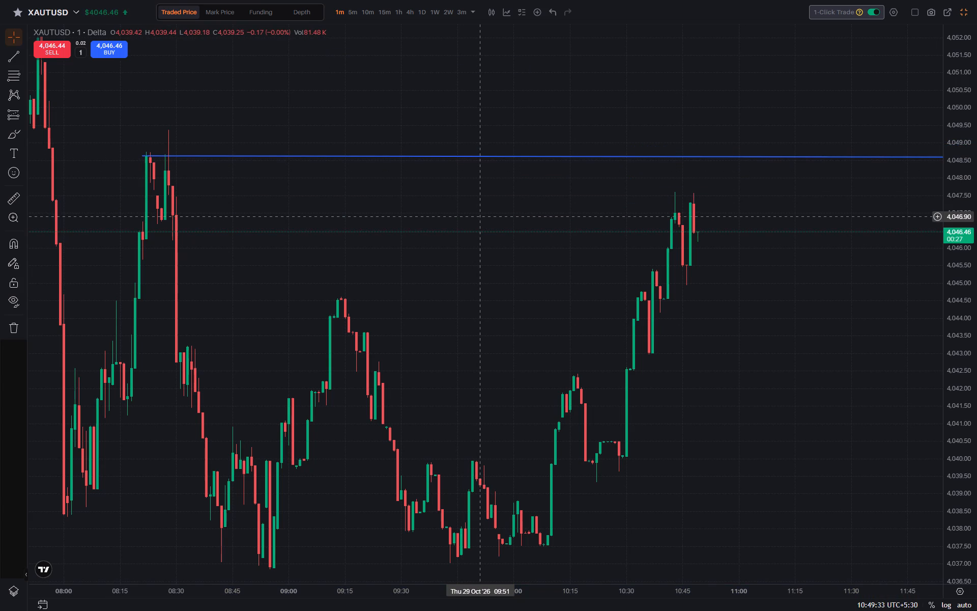
# Examine price against the marked levels on the 5-minute, 1-hour, 4-hour and 30-minute charts in turn.
pyautogui.click(353, 9)
pyautogui.moveTo(704, 223); pyautogui.dragTo(644, 146)
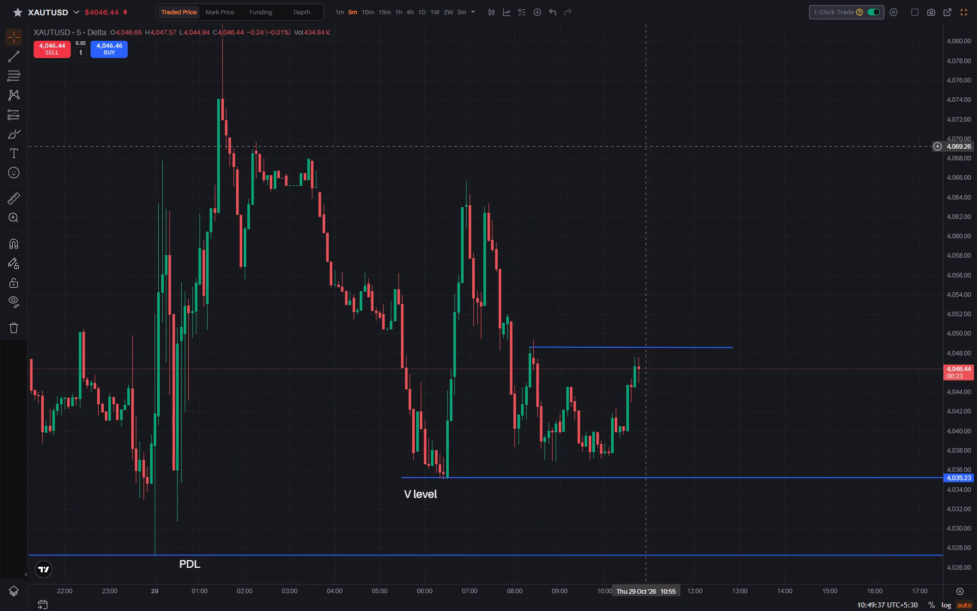
pyautogui.click(401, 11)
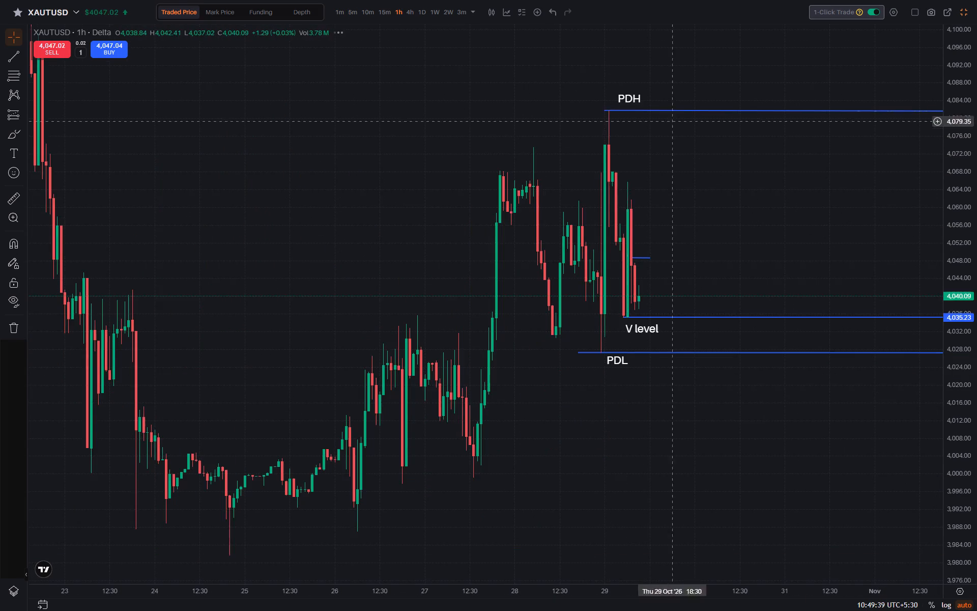
pyautogui.scroll(4, 790, 147)
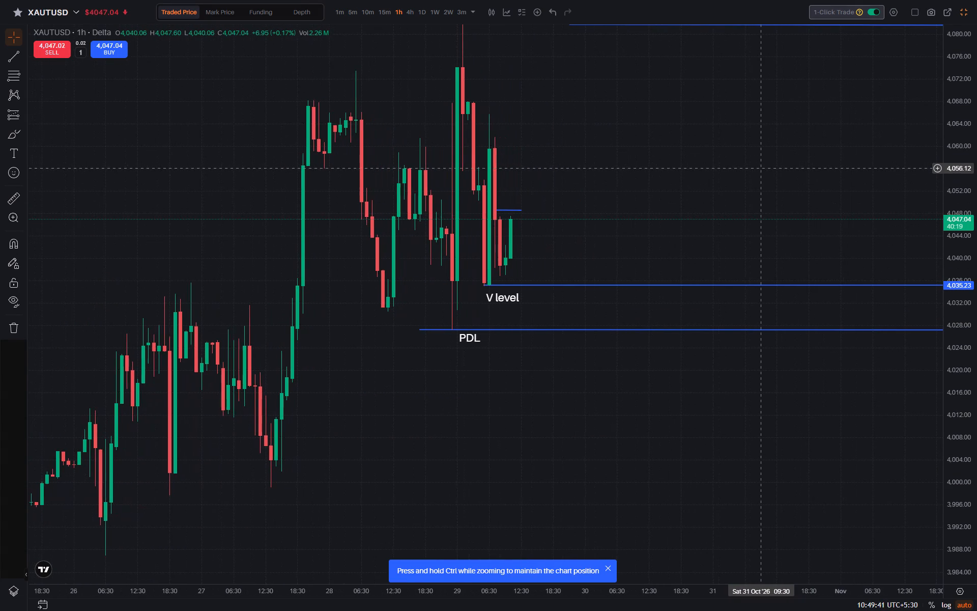
pyautogui.scroll(1, 760, 168)
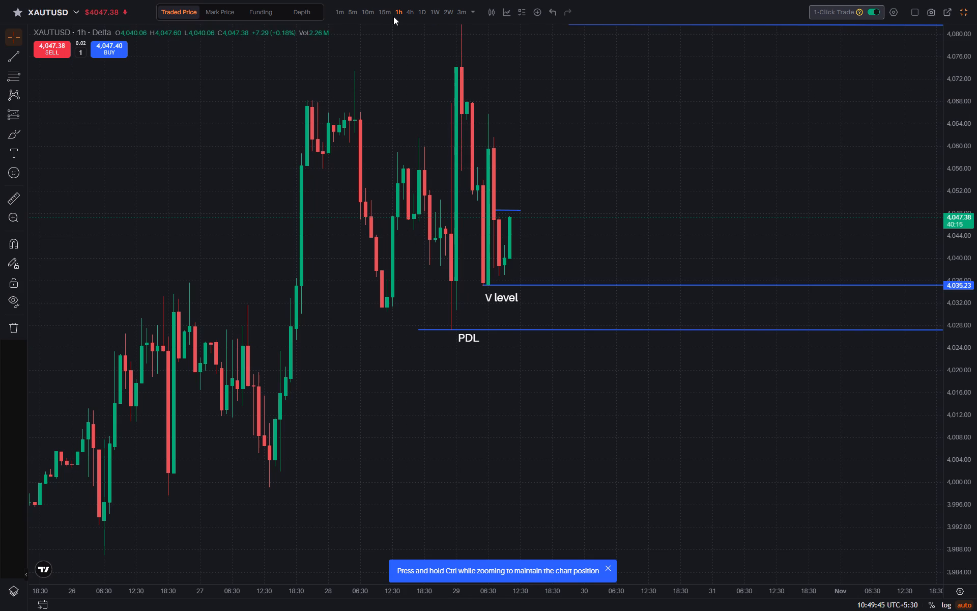
pyautogui.click(411, 9)
pyautogui.click(471, 13)
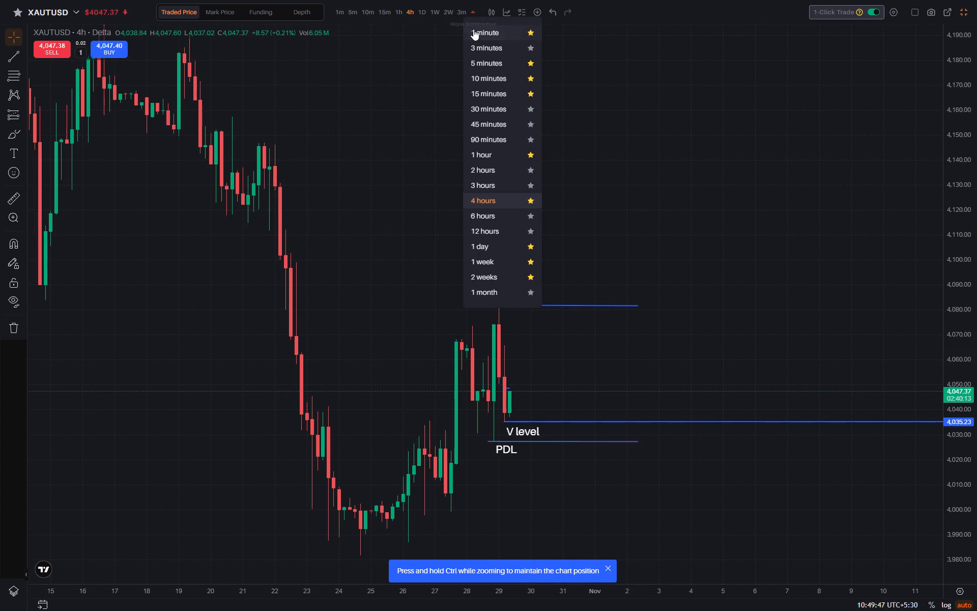
pyautogui.click(496, 111)
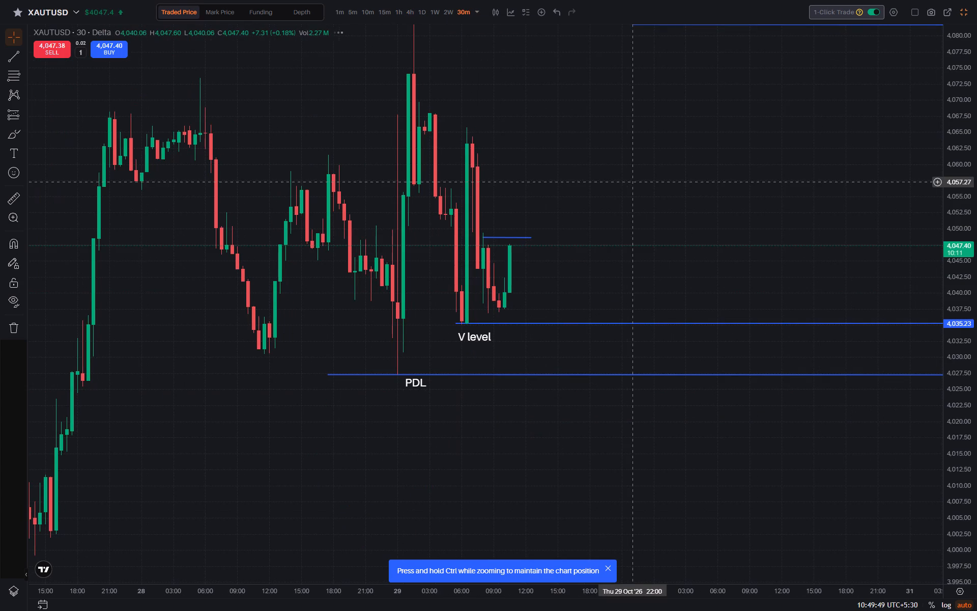
pyautogui.moveTo(621, 179); pyautogui.dragTo(634, 176)
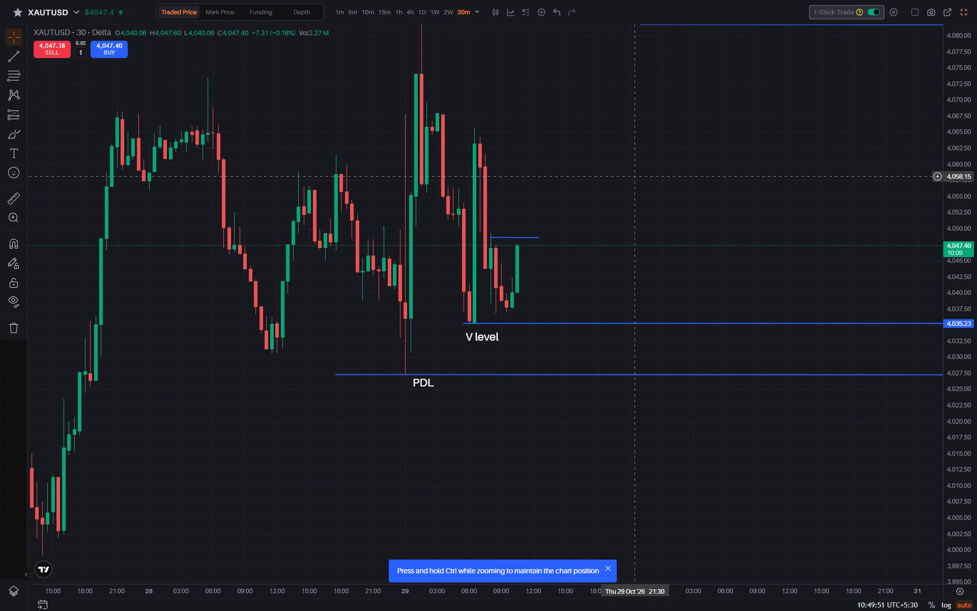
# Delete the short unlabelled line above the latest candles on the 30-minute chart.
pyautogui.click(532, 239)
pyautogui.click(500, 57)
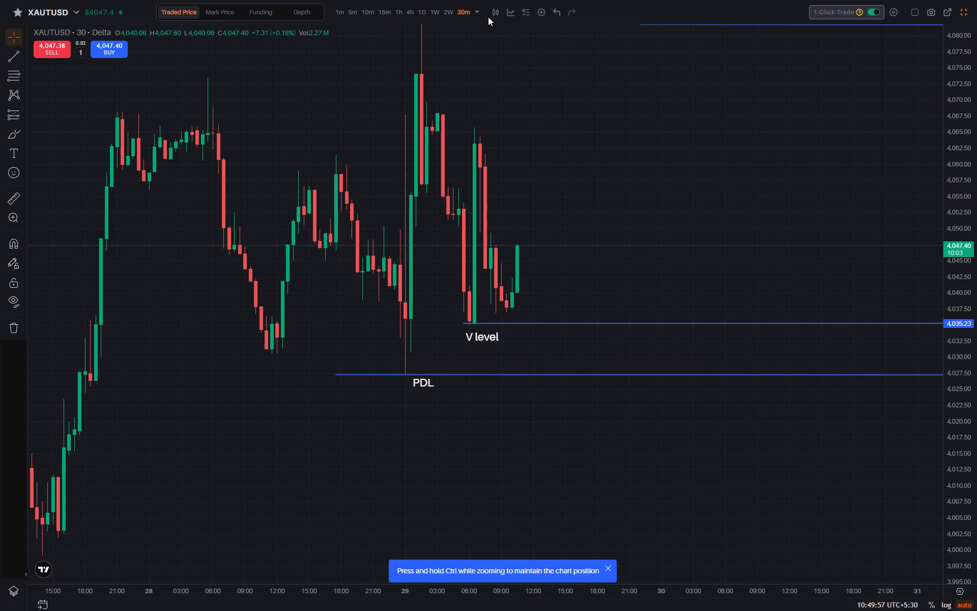
# Switch the chart to the 3-minute timeframe and examine the latest rise from the lows above the V level.
pyautogui.click(477, 12)
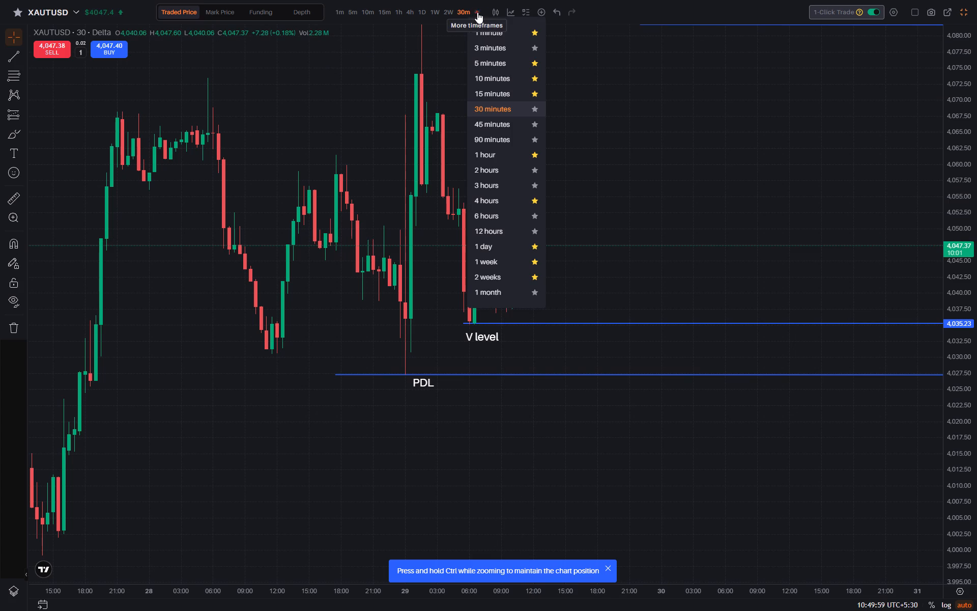
pyautogui.click(488, 48)
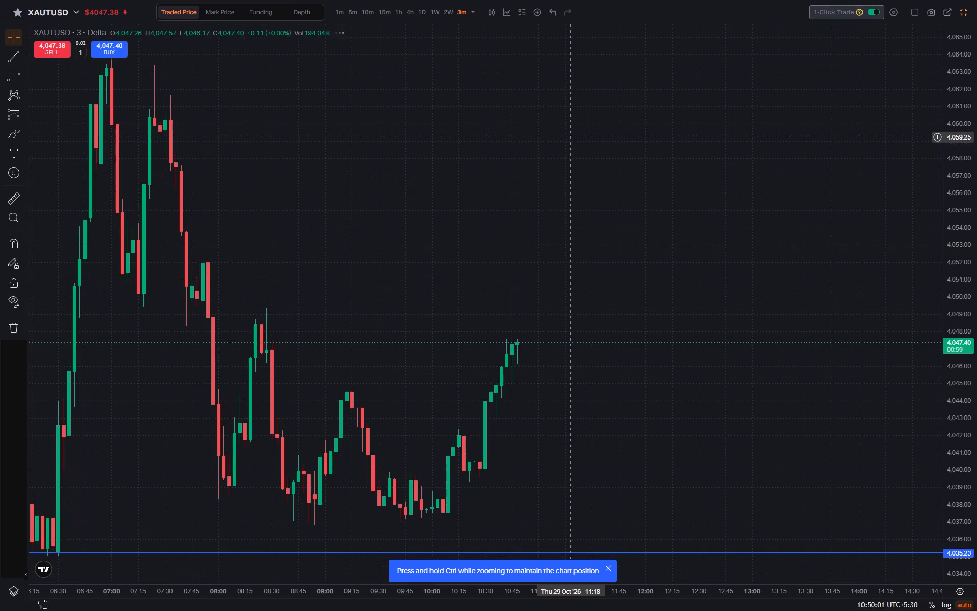
pyautogui.moveTo(569, 138); pyautogui.dragTo(599, 96)
pyautogui.moveTo(570, 131); pyautogui.dragTo(700, 107)
pyautogui.moveTo(635, 136); pyautogui.dragTo(657, 126)
pyautogui.moveTo(659, 126); pyautogui.dragTo(596, 105)
pyautogui.moveTo(596, 105); pyautogui.dragTo(579, 94)
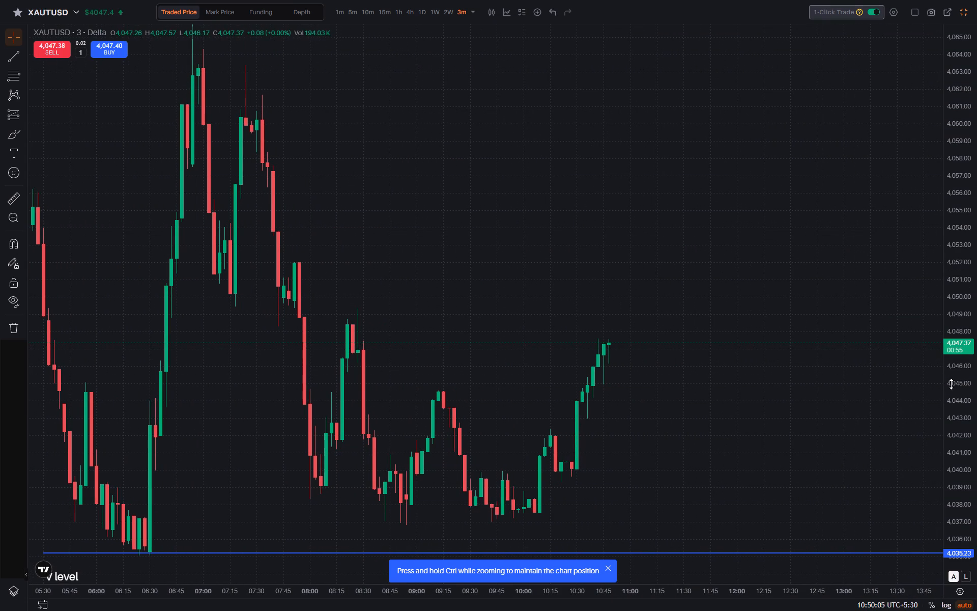
pyautogui.moveTo(951, 384); pyautogui.dragTo(947, 361)
pyautogui.moveTo(778, 369); pyautogui.dragTo(767, 210)
pyautogui.moveTo(718, 214); pyautogui.dragTo(835, 216)
pyautogui.moveTo(728, 184); pyautogui.dragTo(741, 201)
pyautogui.moveTo(730, 170); pyautogui.dragTo(724, 182)
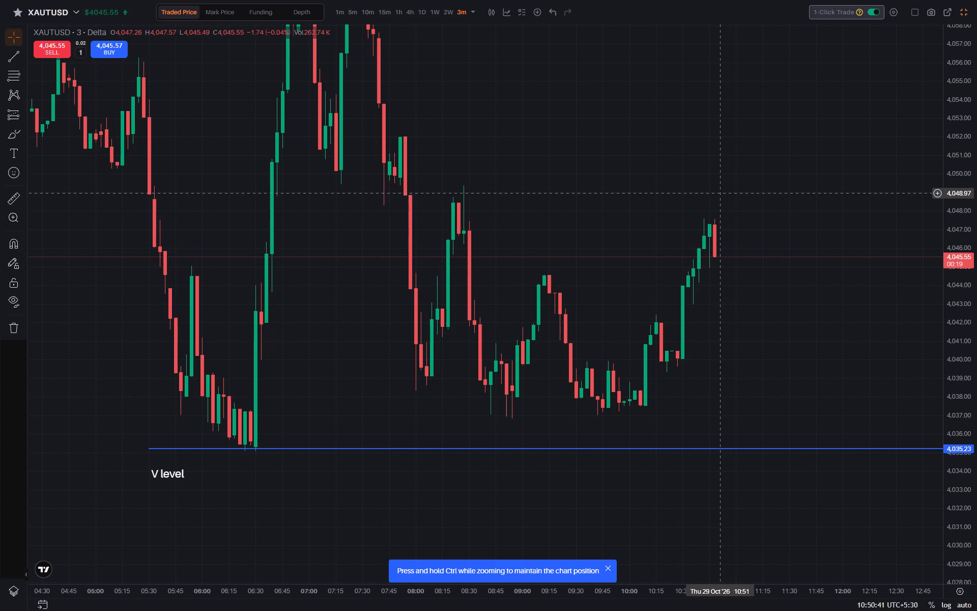
# Show the 5-minute chart and examine the newest candles relative to the V level.
pyautogui.click(350, 11)
pyautogui.moveTo(782, 201); pyautogui.dragTo(753, 103)
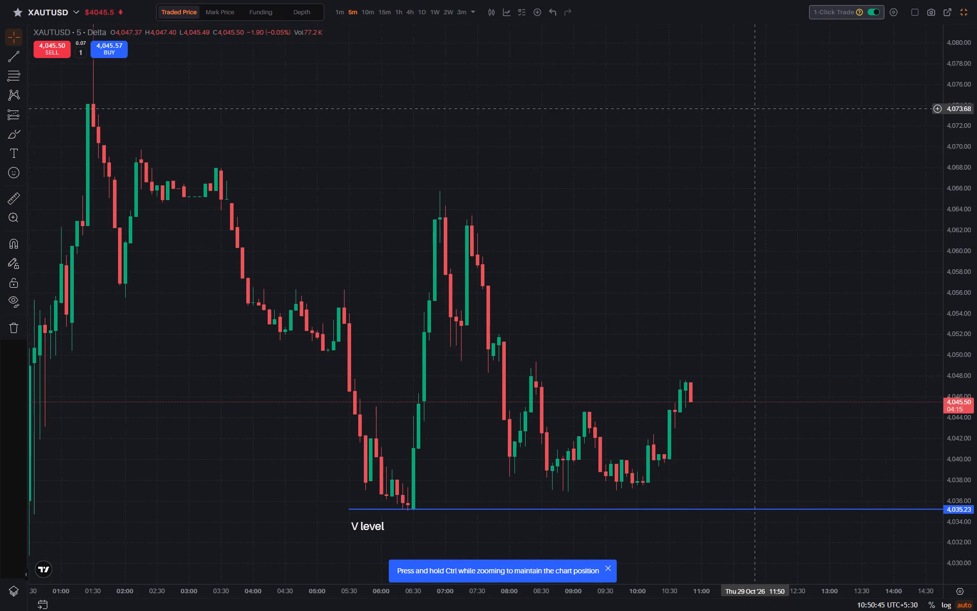
pyautogui.moveTo(753, 103); pyautogui.dragTo(752, 101)
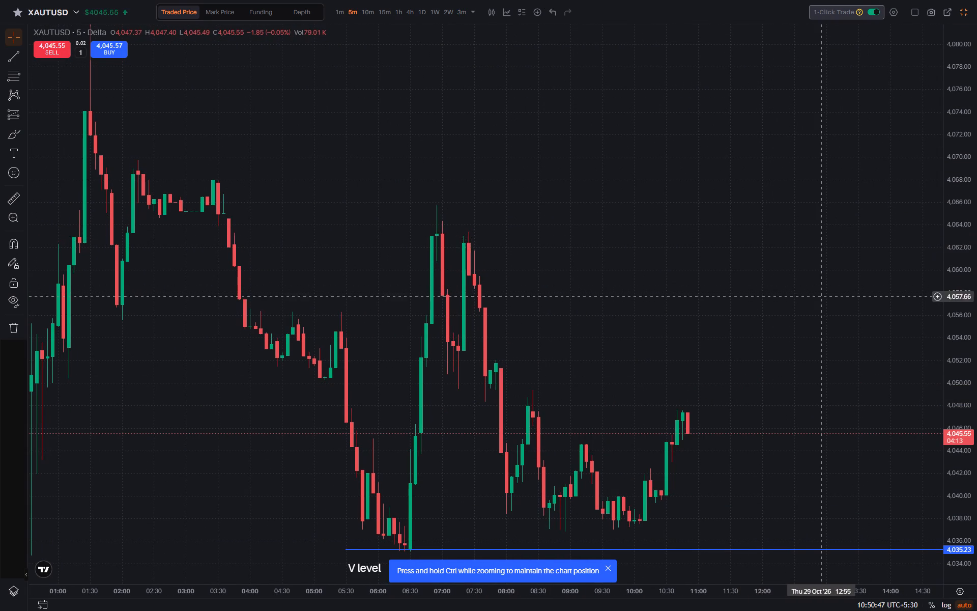
pyautogui.moveTo(821, 303); pyautogui.dragTo(800, 243)
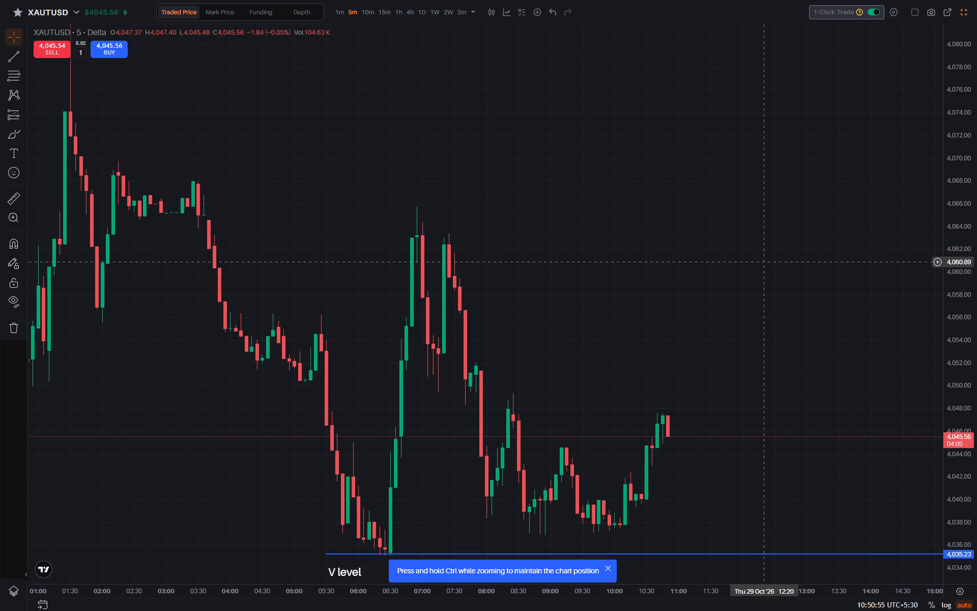
# On the 1-minute chart, measure the price distance from the latest candle up to the recent highs, then clear the measurement.
pyautogui.click(339, 10)
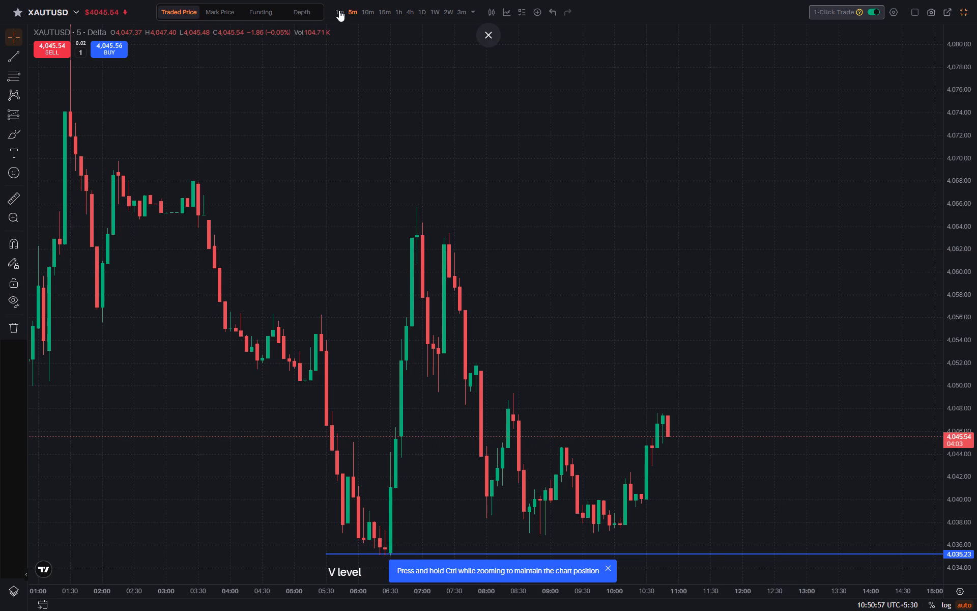
pyautogui.moveTo(783, 200); pyautogui.dragTo(790, 242)
pyautogui.moveTo(944, 92); pyautogui.dragTo(944, 118)
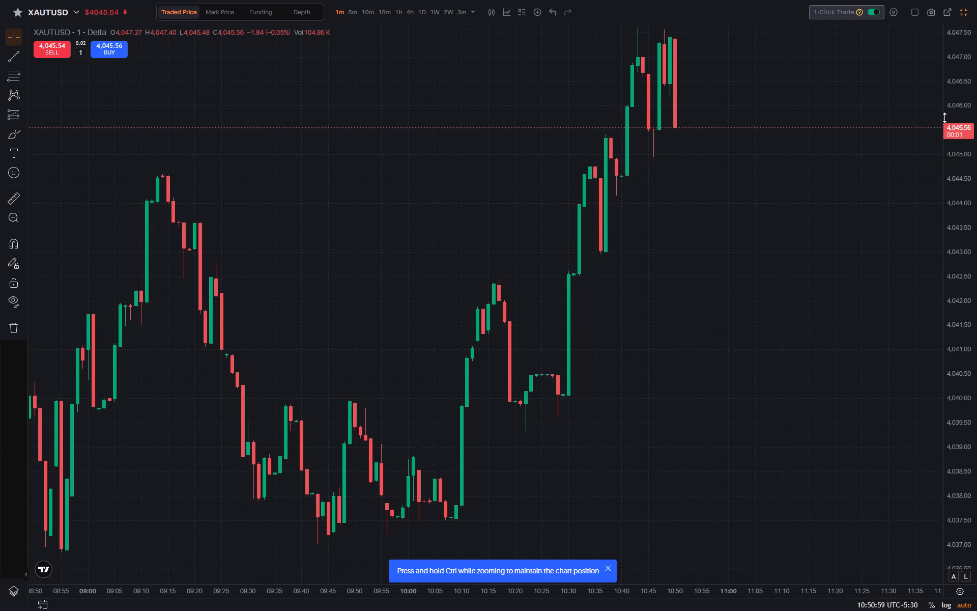
pyautogui.moveTo(944, 118); pyautogui.dragTo(944, 180)
pyautogui.moveTo(834, 117); pyautogui.dragTo(828, 186)
pyautogui.click(11, 190)
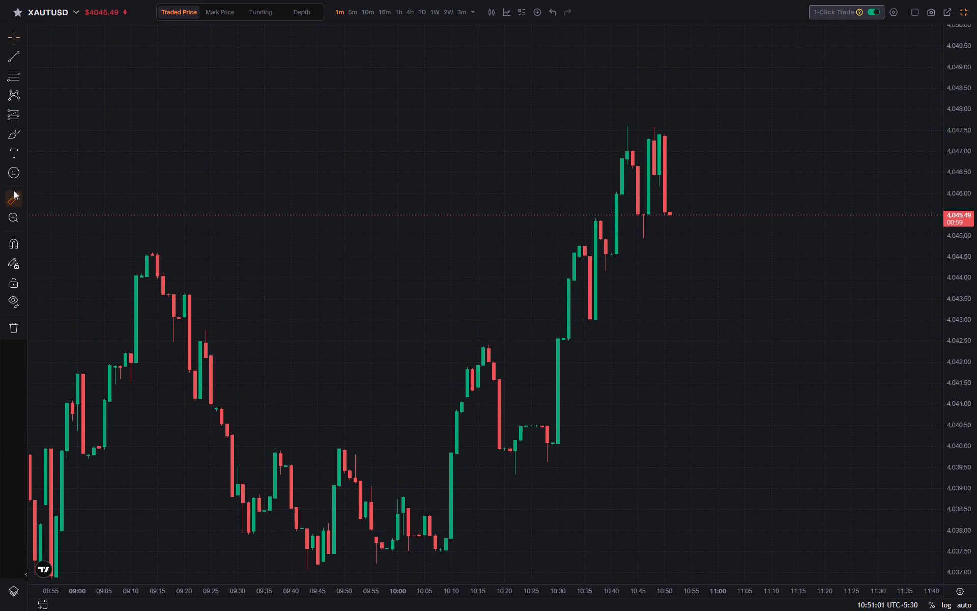
pyautogui.click(665, 214)
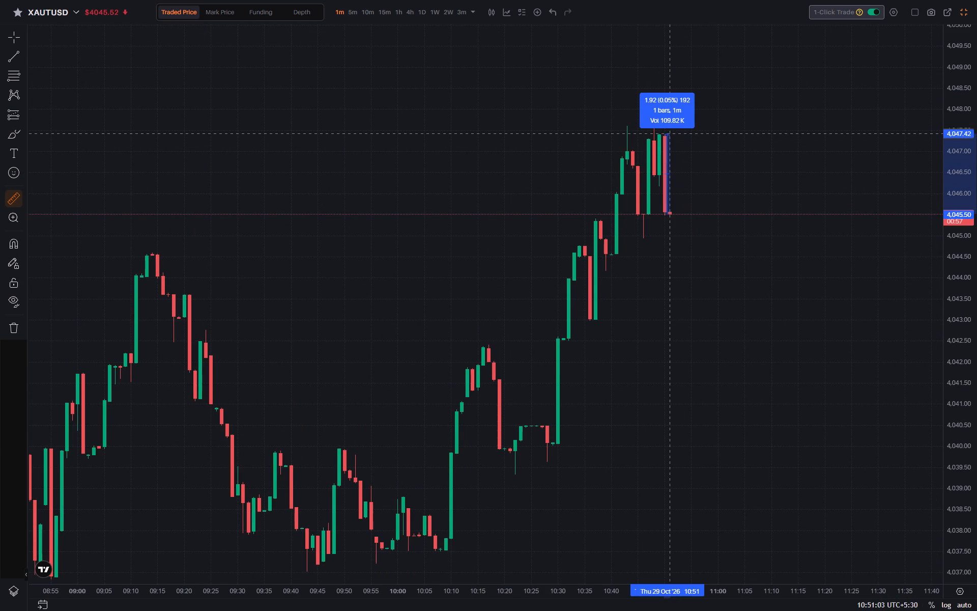
pyautogui.click(670, 127)
pyautogui.click(724, 94)
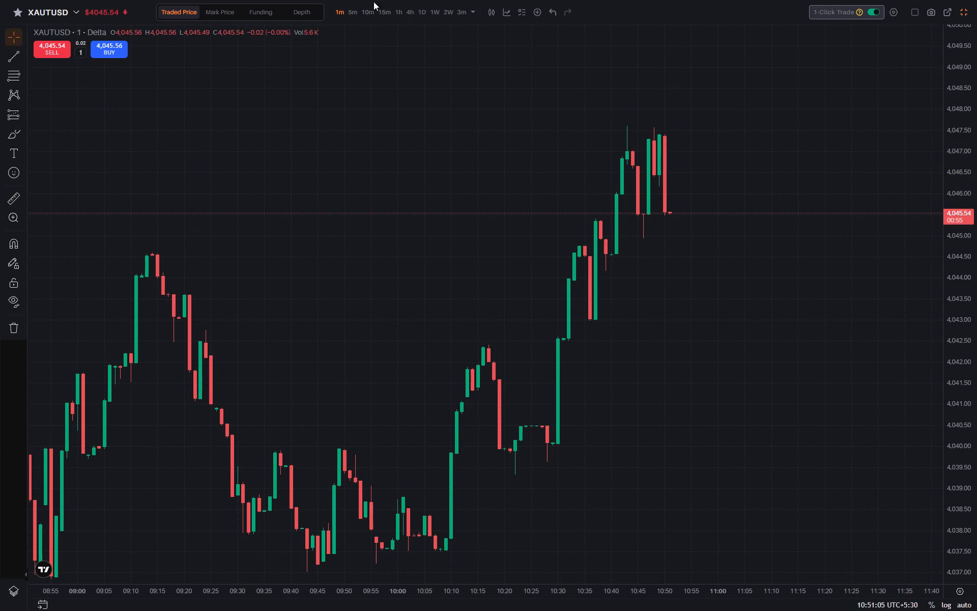
# Return to the 5-minute chart and examine the latest candles and the V level once more.
pyautogui.click(351, 5)
pyautogui.click(351, 10)
pyautogui.moveTo(750, 192); pyautogui.dragTo(726, 145)
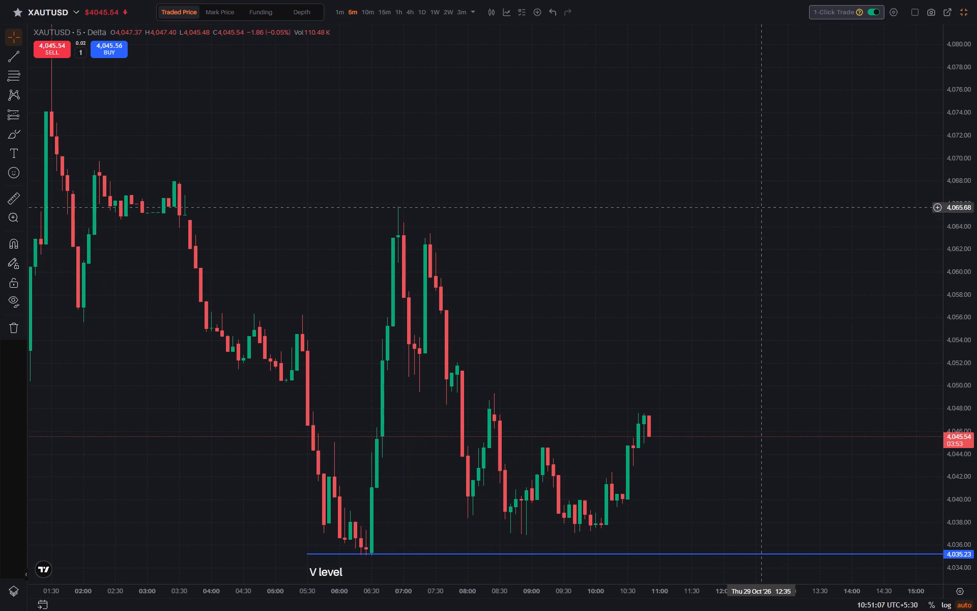
pyautogui.moveTo(753, 298); pyautogui.dragTo(734, 249)
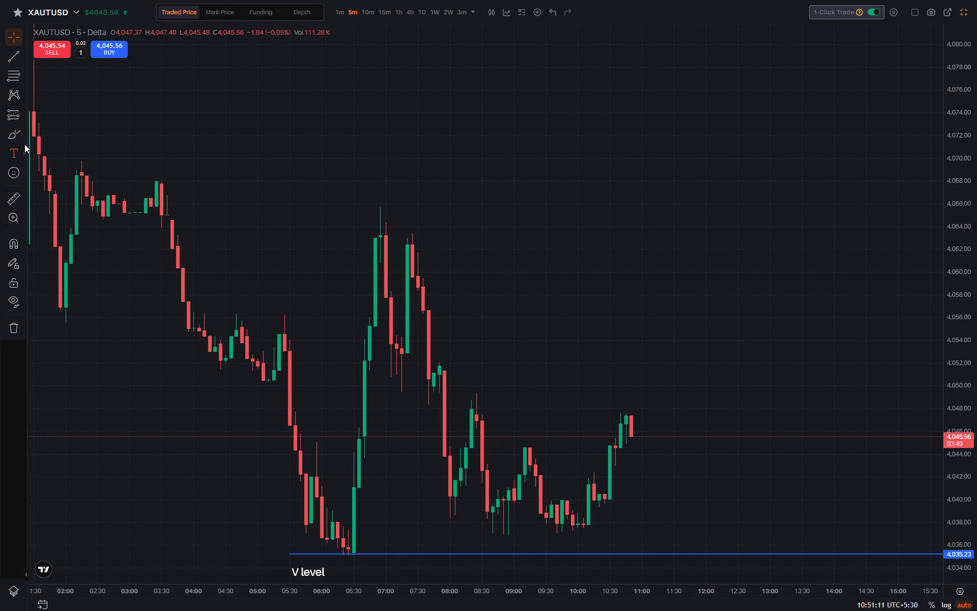
pyautogui.moveTo(786, 256); pyautogui.dragTo(767, 229)
pyautogui.moveTo(767, 229); pyautogui.dragTo(719, 203)
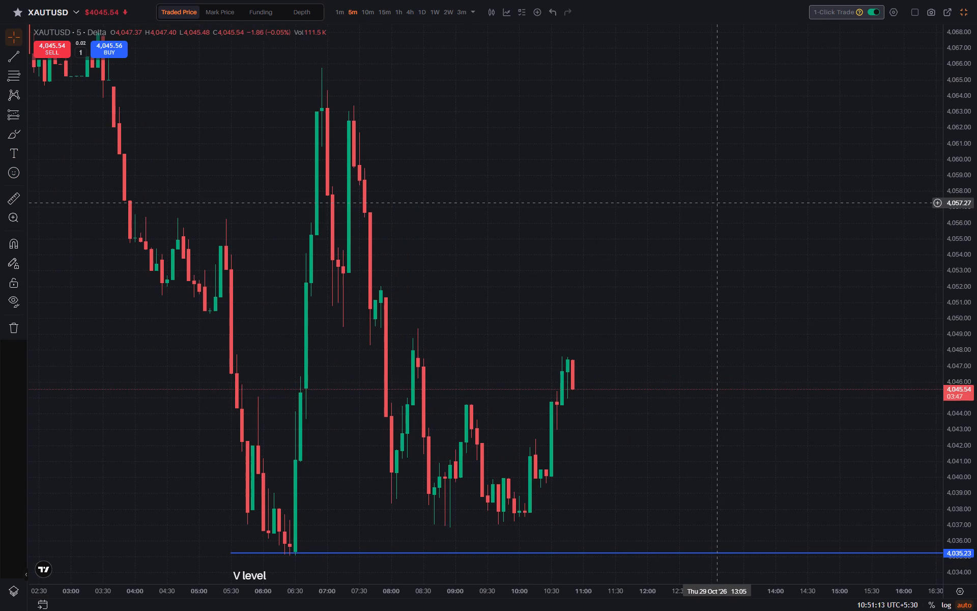
# Leave the full-screen chart and set the limit order form to Short with a quantity of 100 lots.
pyautogui.click(963, 9)
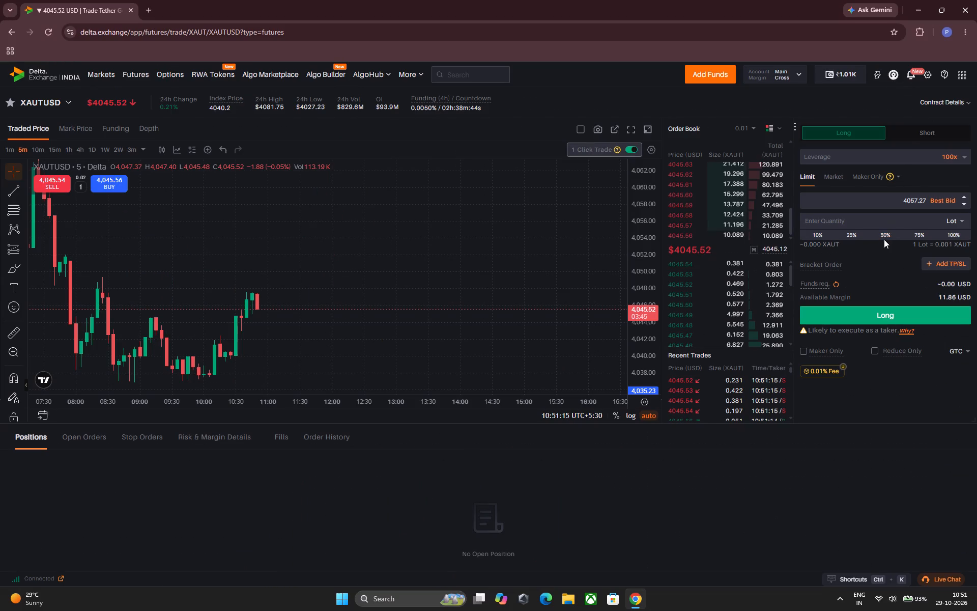
pyautogui.click(915, 126)
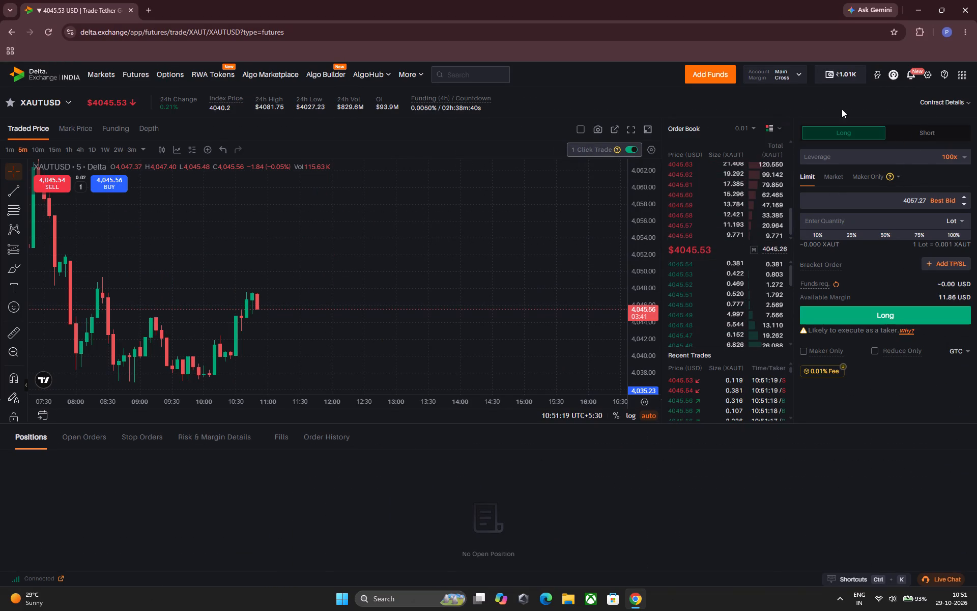
pyautogui.click(911, 134)
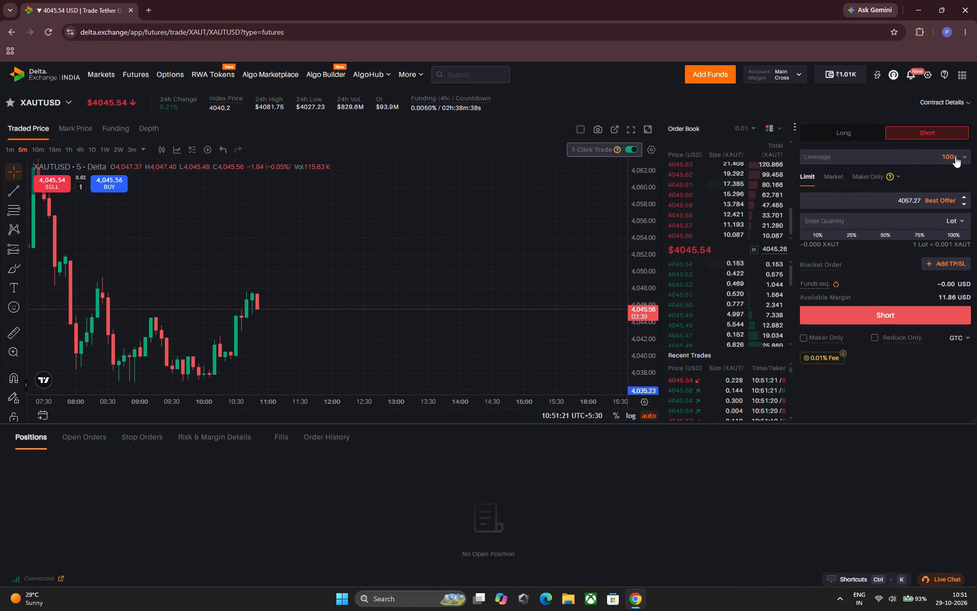
pyautogui.click(952, 236)
pyautogui.click(917, 232)
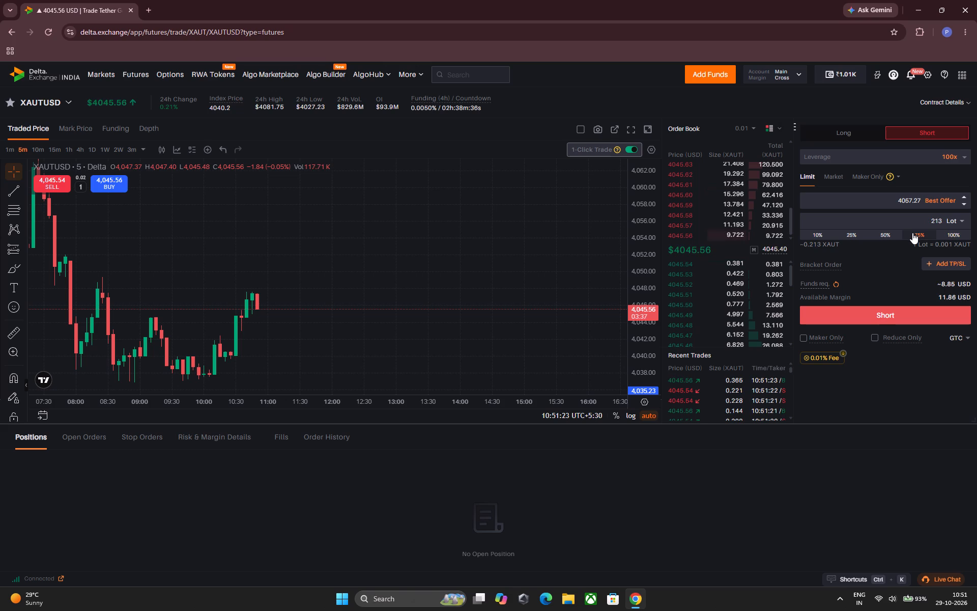
pyautogui.click(892, 233)
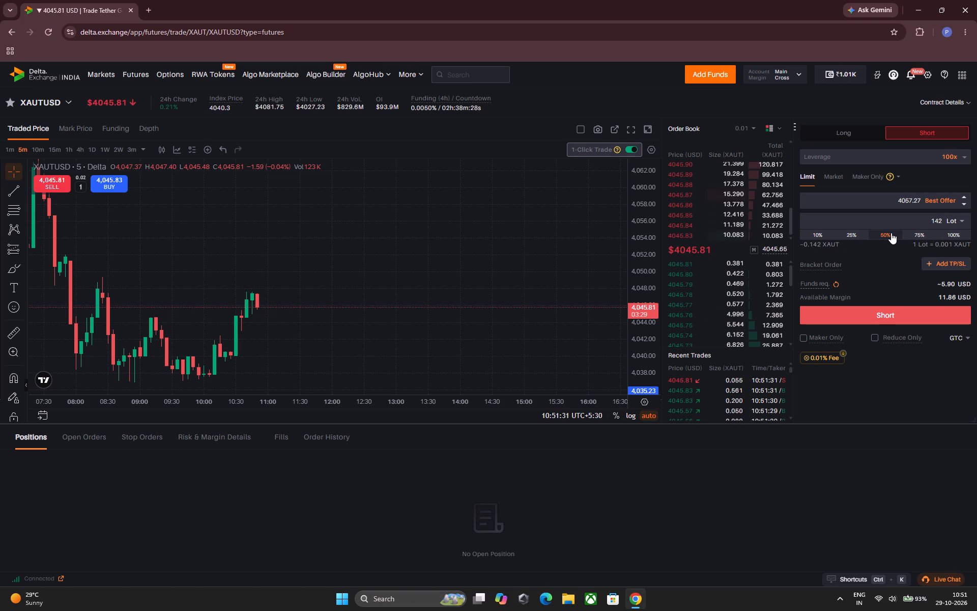
pyautogui.click(943, 219)
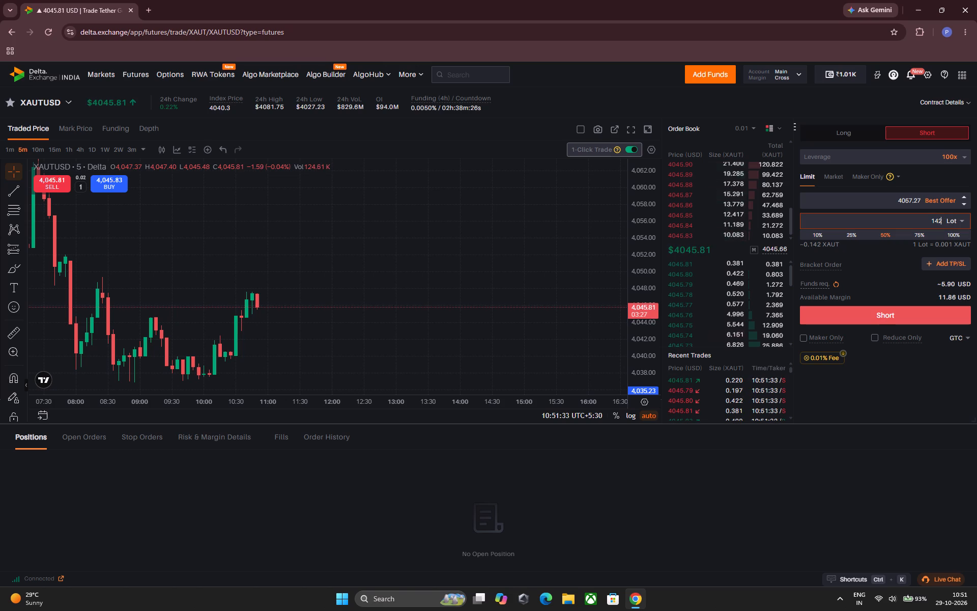
pyautogui.press('BackSpace')
pyautogui.press('BackSpace')
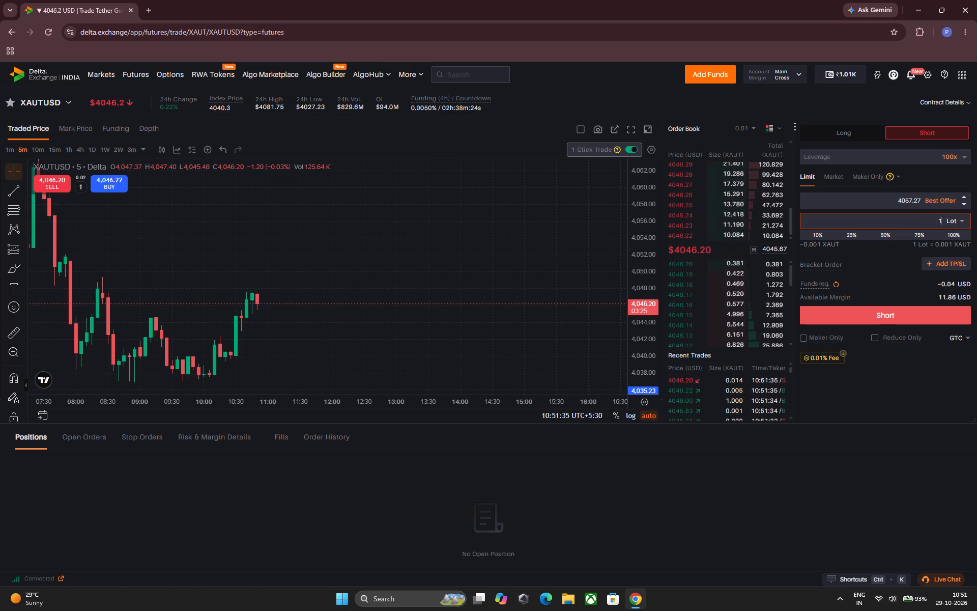
pyautogui.write('00')
pyautogui.click(571, 211)
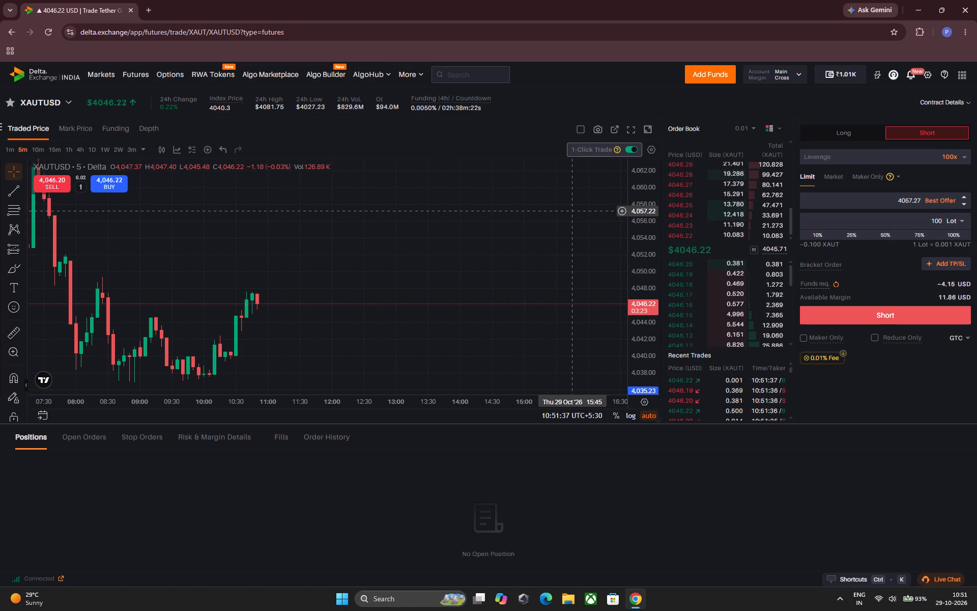
# Show the full-screen 1-hour chart and examine the current price relative to the PDH, V level and PDL lines.
pyautogui.click(627, 128)
pyautogui.moveTo(637, 178); pyautogui.dragTo(668, 152)
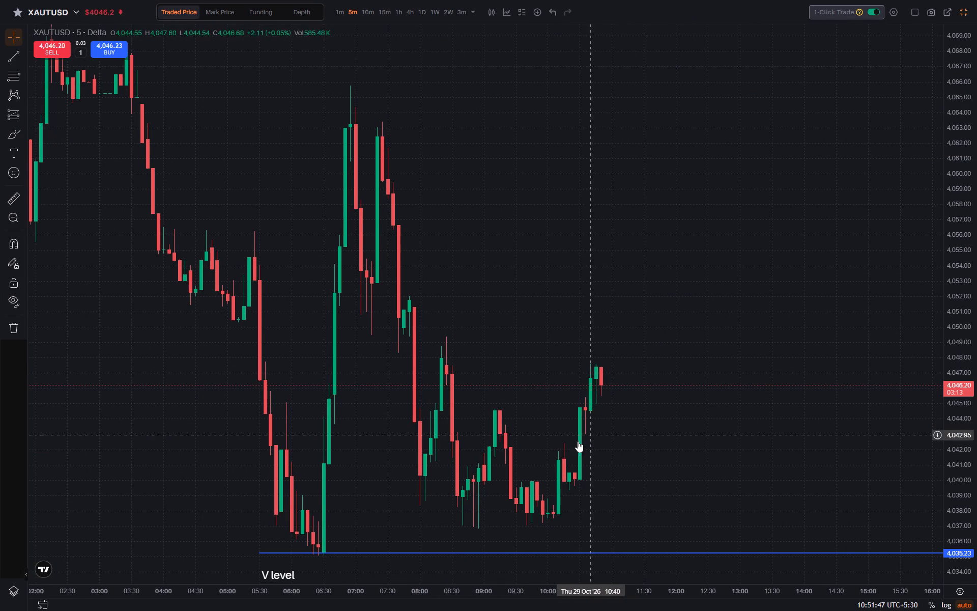
pyautogui.click(398, 13)
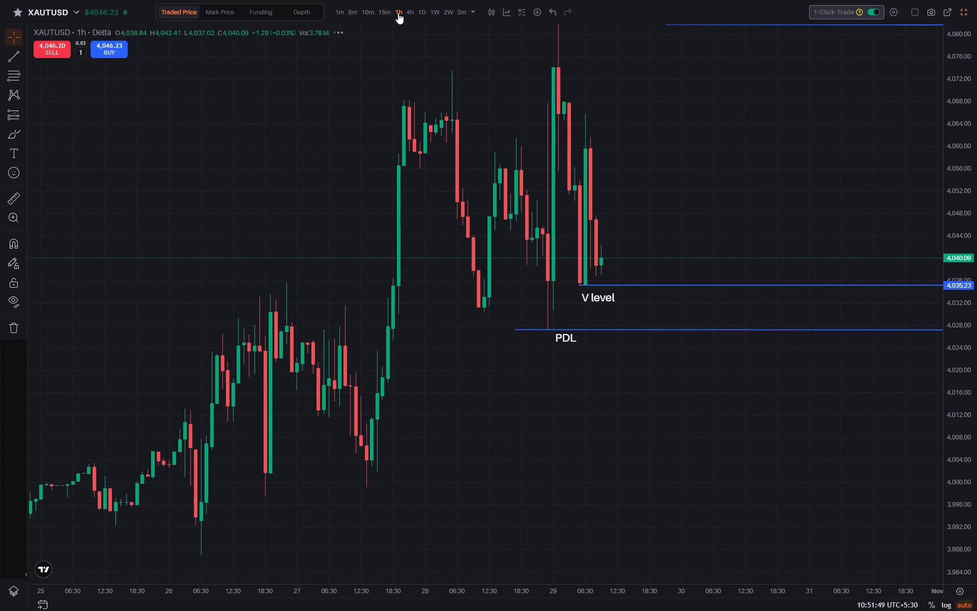
pyautogui.moveTo(673, 233); pyautogui.dragTo(722, 232)
pyautogui.moveTo(715, 224); pyautogui.dragTo(698, 232)
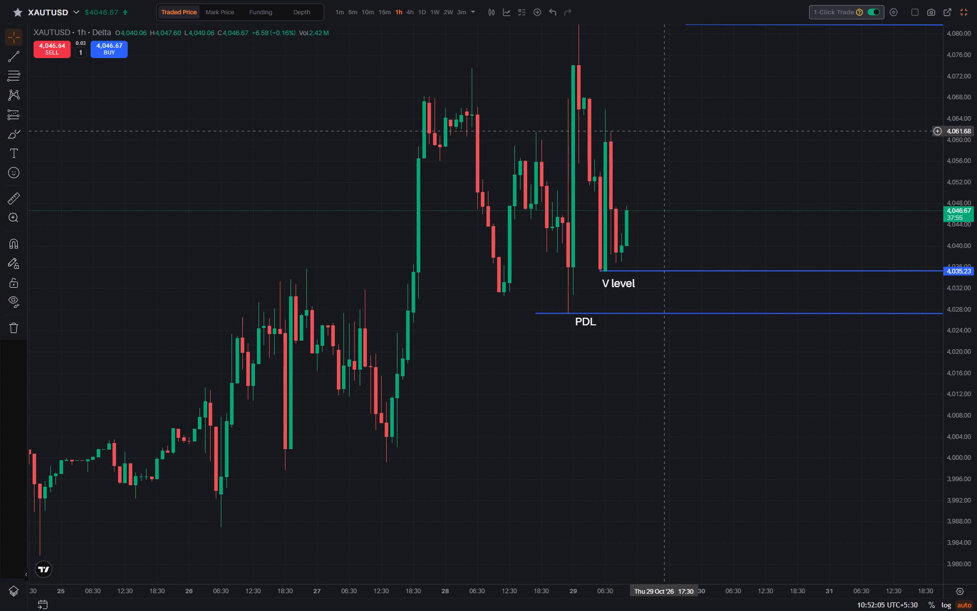
pyautogui.moveTo(662, 130); pyautogui.dragTo(660, 154)
pyautogui.moveTo(951, 108); pyautogui.dragTo(951, 146)
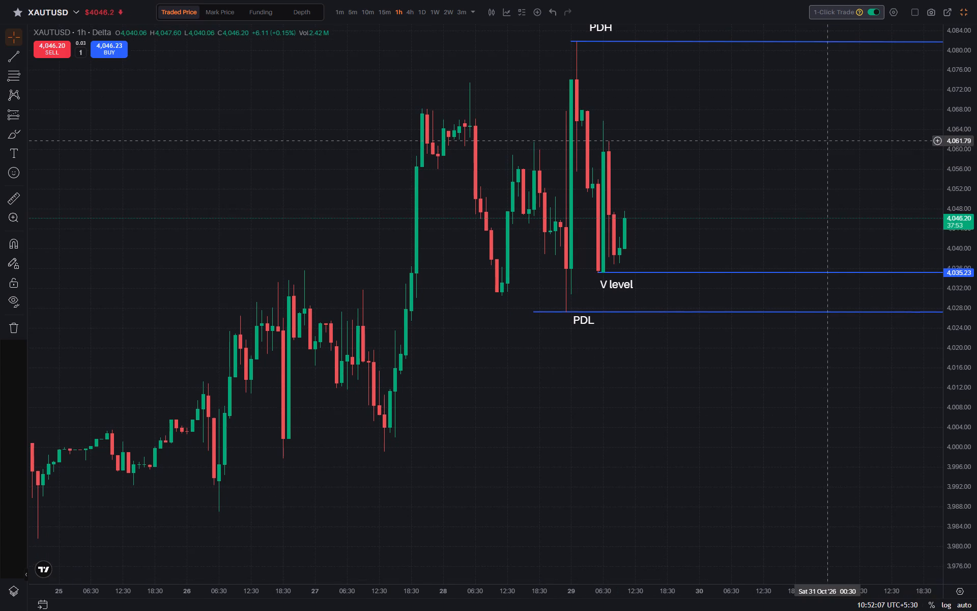
pyautogui.moveTo(830, 141); pyautogui.dragTo(830, 160)
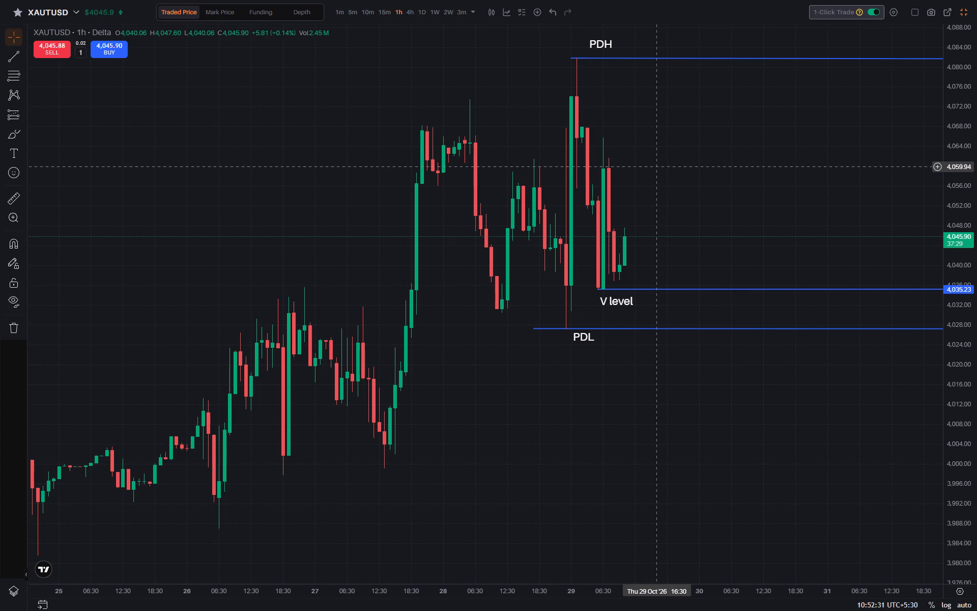
# Show the 1-minute chart and examine the latest candles near the recent highs.
pyautogui.click(337, 8)
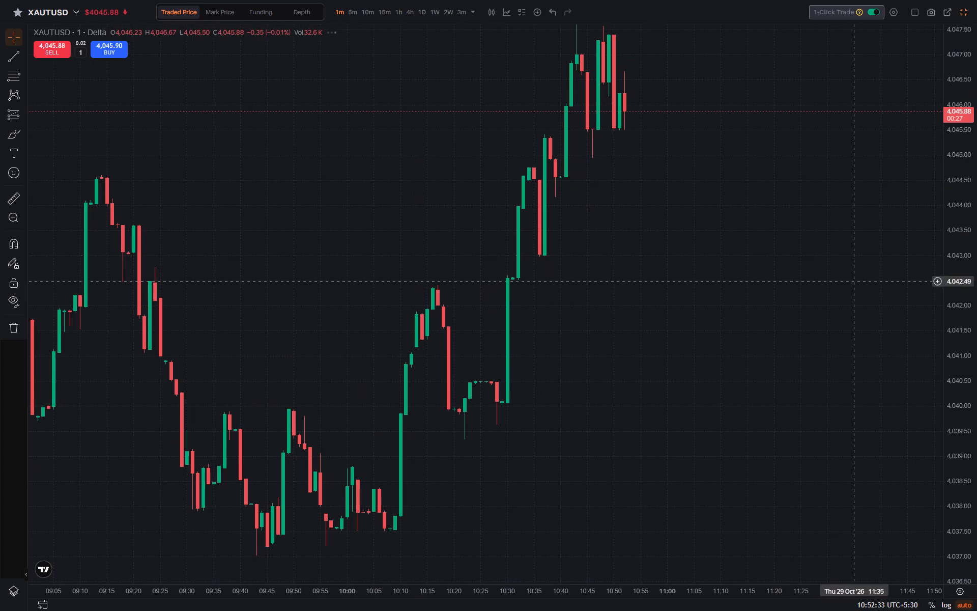
pyautogui.moveTo(955, 102); pyautogui.dragTo(956, 173)
pyautogui.moveTo(788, 94); pyautogui.dragTo(784, 141)
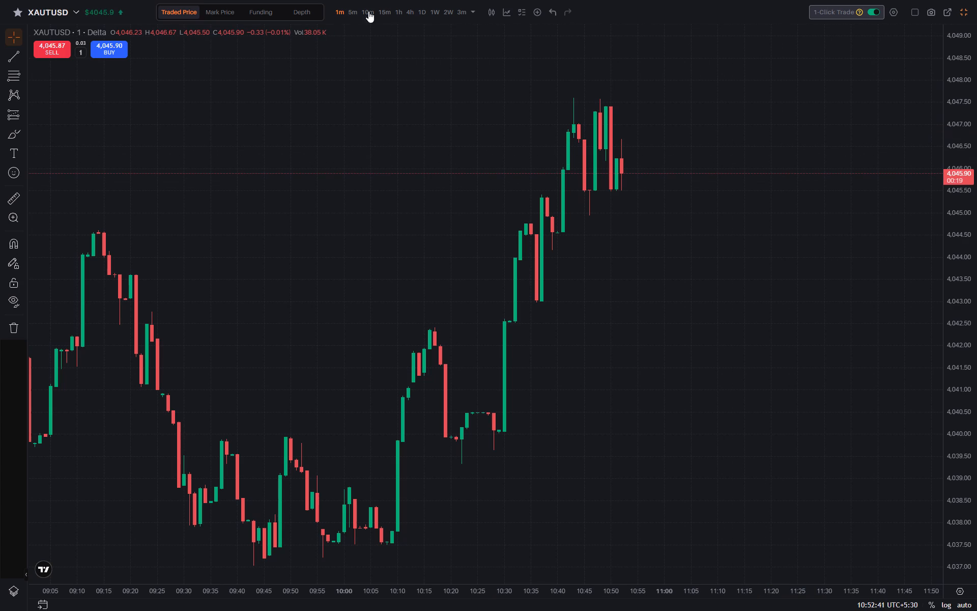
# Return to the 5-minute chart and examine the wider price swings around the V level and PDL lines.
pyautogui.click(347, 11)
pyautogui.click(351, 10)
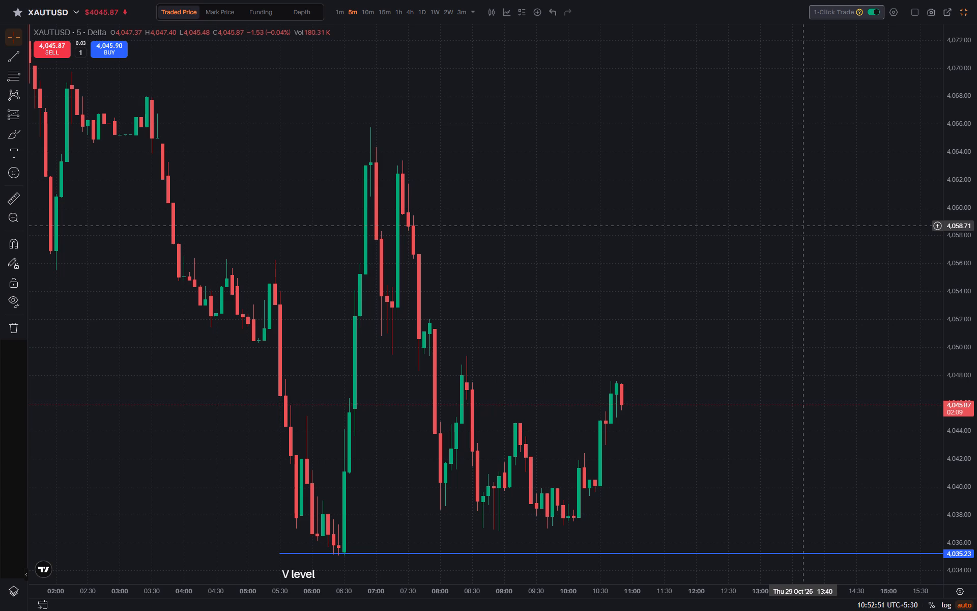
pyautogui.scroll(2, 804, 226)
pyautogui.scroll(-5, 804, 226)
pyautogui.scroll(2, 804, 226)
pyautogui.scroll(-2, 804, 226)
pyautogui.scroll(1, 804, 226)
pyautogui.scroll(-1, 804, 226)
pyautogui.scroll(1, 804, 226)
pyautogui.scroll(-3, 804, 226)
pyautogui.scroll(1, 804, 226)
pyautogui.scroll(-3, 804, 226)
pyautogui.scroll(1, 804, 226)
pyautogui.scroll(-1, 804, 226)
pyautogui.scroll(1, 804, 226)
pyautogui.scroll(-1, 803, 226)
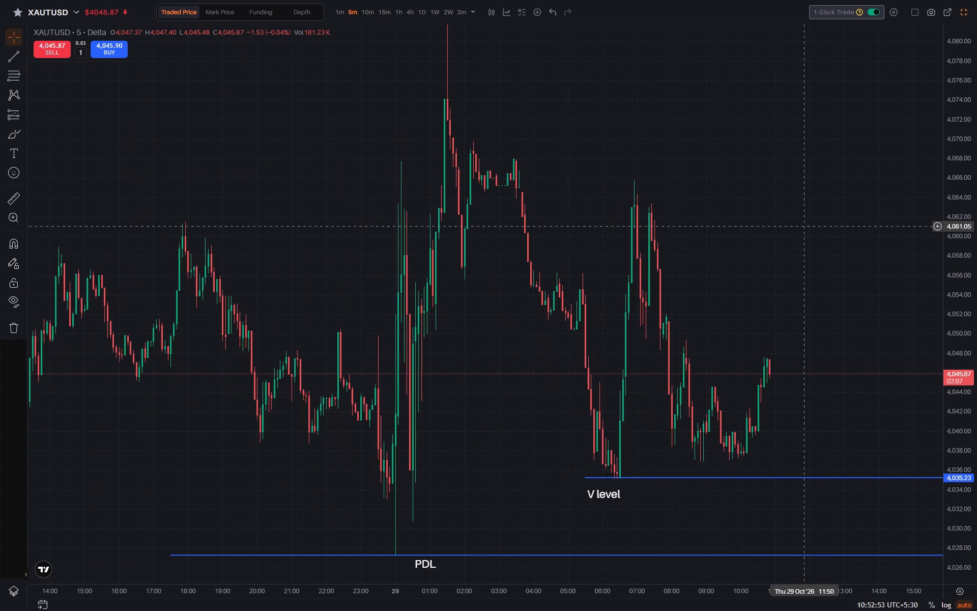
pyautogui.moveTo(803, 226); pyautogui.dragTo(735, 192)
pyautogui.scroll(3, 725, 213)
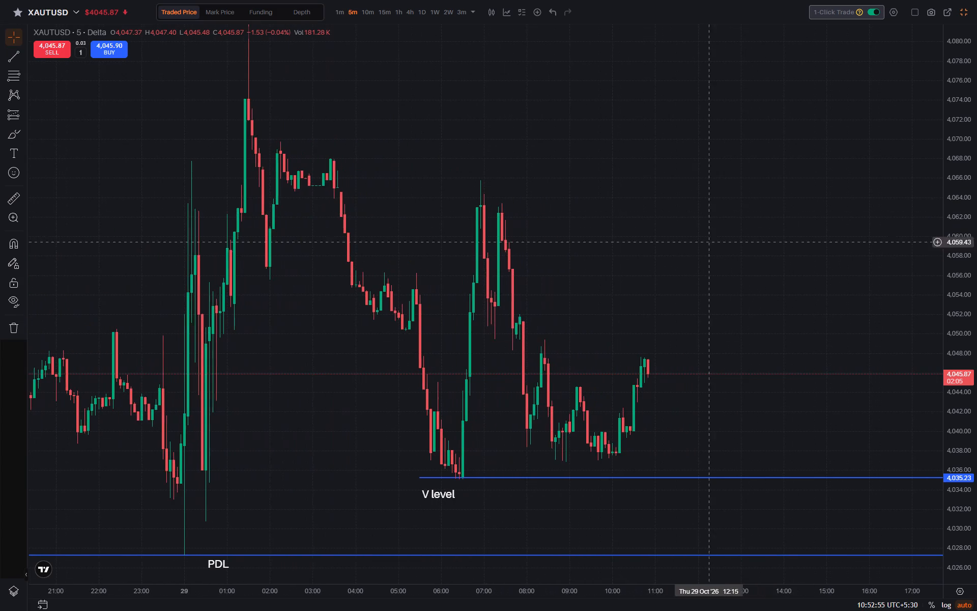
pyautogui.moveTo(691, 271); pyautogui.dragTo(800, 229)
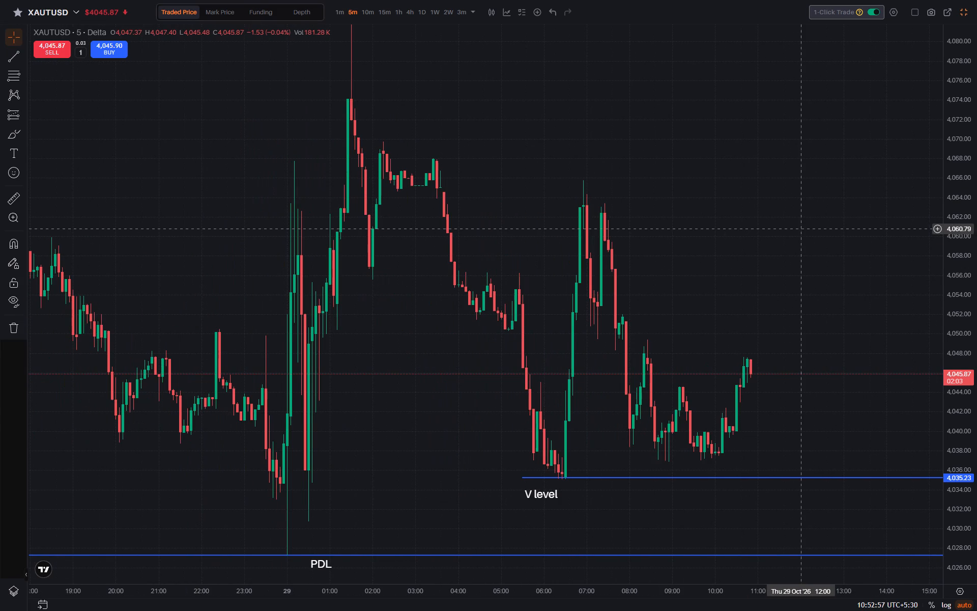
pyautogui.moveTo(819, 240); pyautogui.dragTo(813, 184)
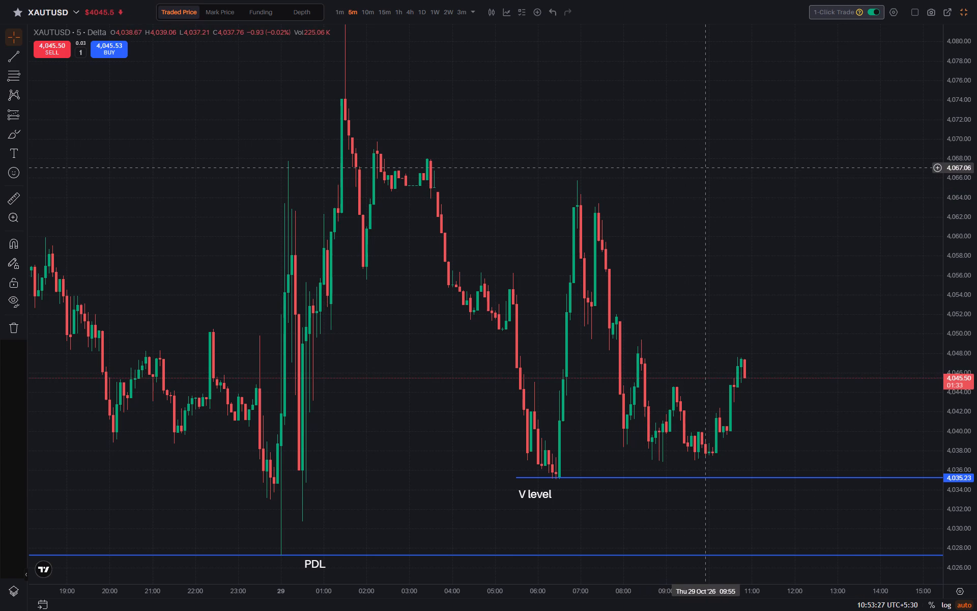
pyautogui.moveTo(813, 229); pyautogui.dragTo(735, 150)
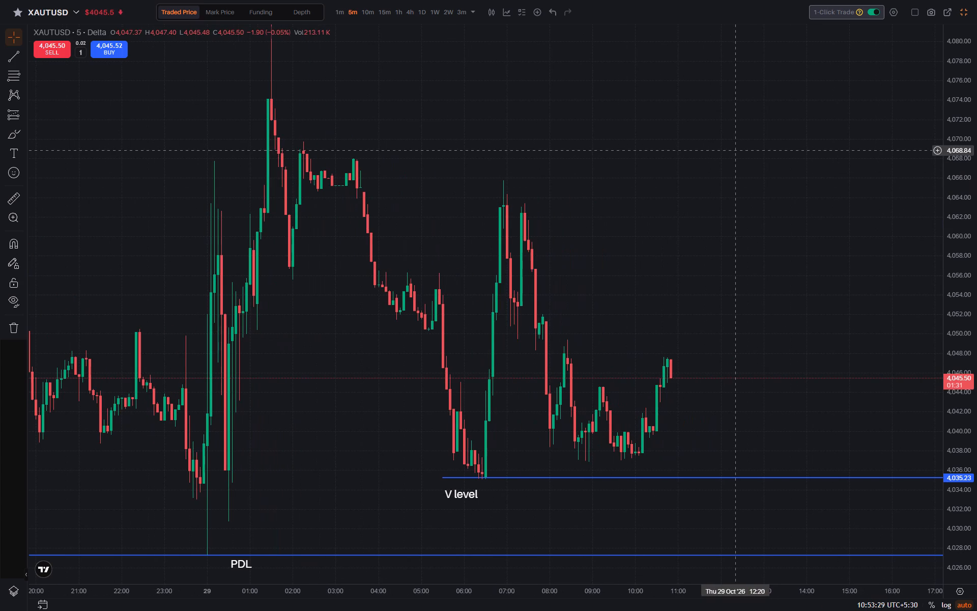
# Switch the chart to the 1-minute timeframe and examine the latest rise and the newest candles up close.
pyautogui.press('1')
pyautogui.press('Return')
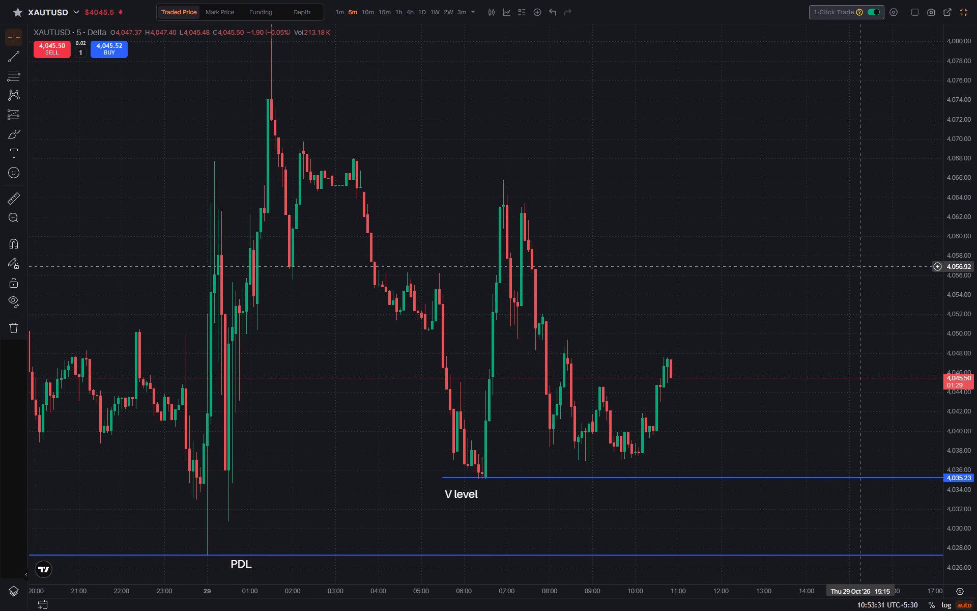
pyautogui.click(342, 11)
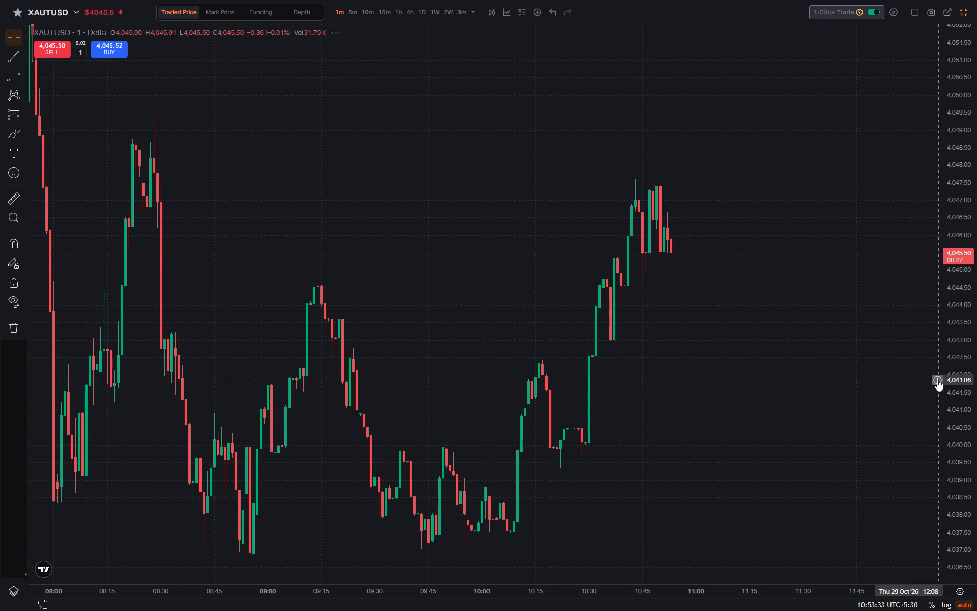
pyautogui.moveTo(953, 399); pyautogui.dragTo(948, 248)
pyautogui.moveTo(793, 235); pyautogui.dragTo(837, 270)
pyautogui.scroll(1, 788, 193)
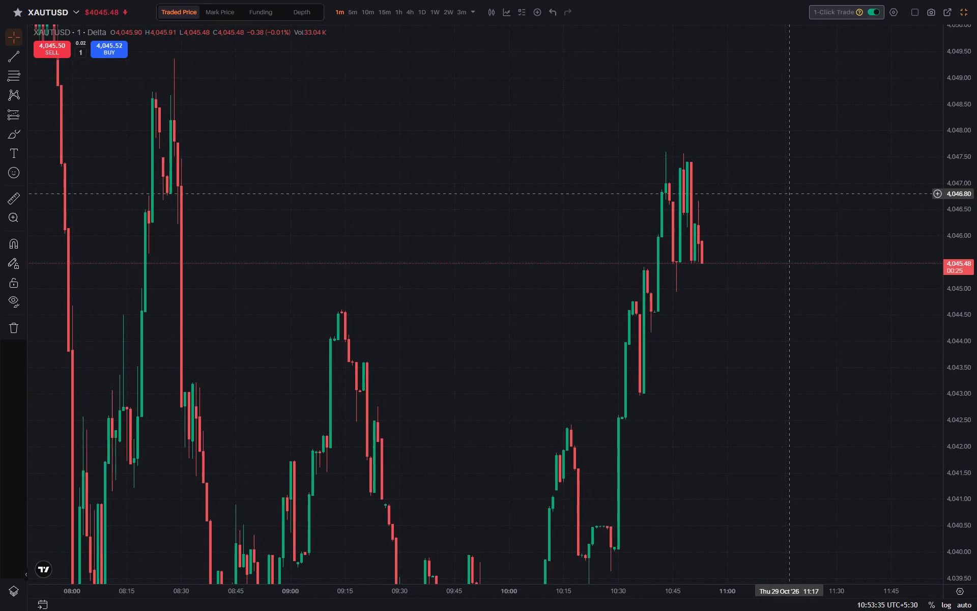
pyautogui.scroll(1, 788, 193)
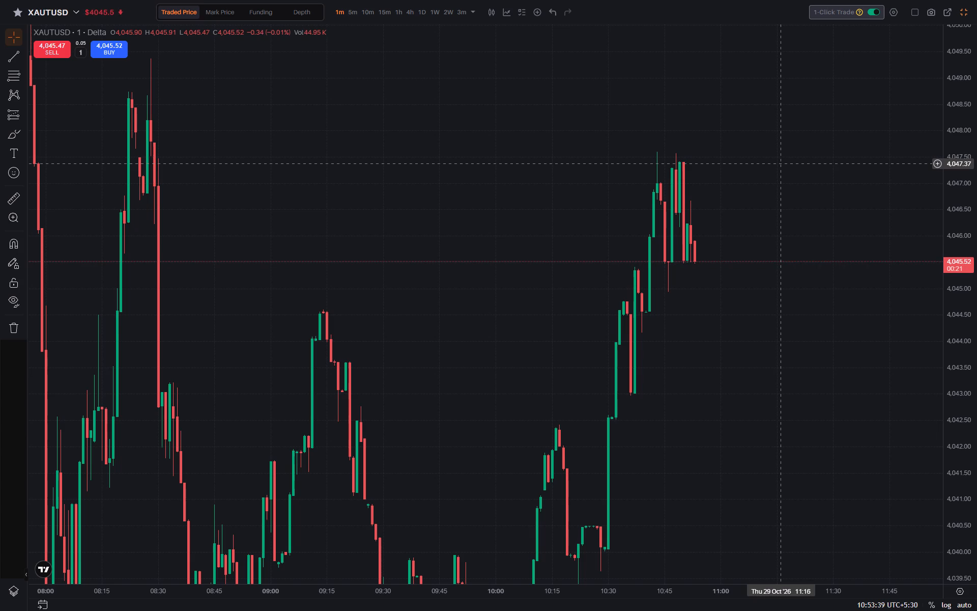
# On the 5-minute chart, measure the price distance from the latest candle down to the V level, then clear the measurement.
pyautogui.click(349, 12)
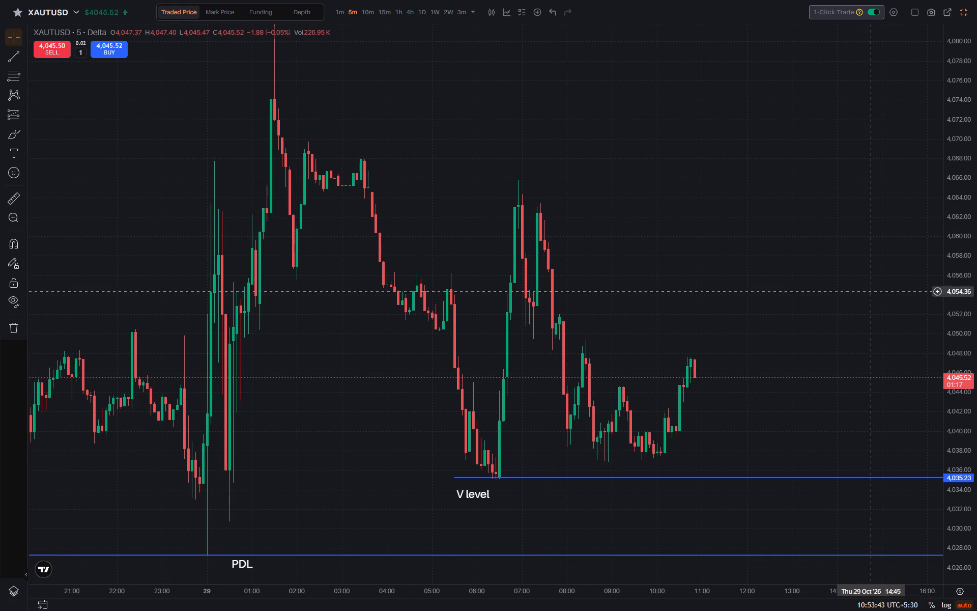
pyautogui.moveTo(864, 303); pyautogui.dragTo(940, 242)
pyautogui.moveTo(875, 216); pyautogui.dragTo(827, 182)
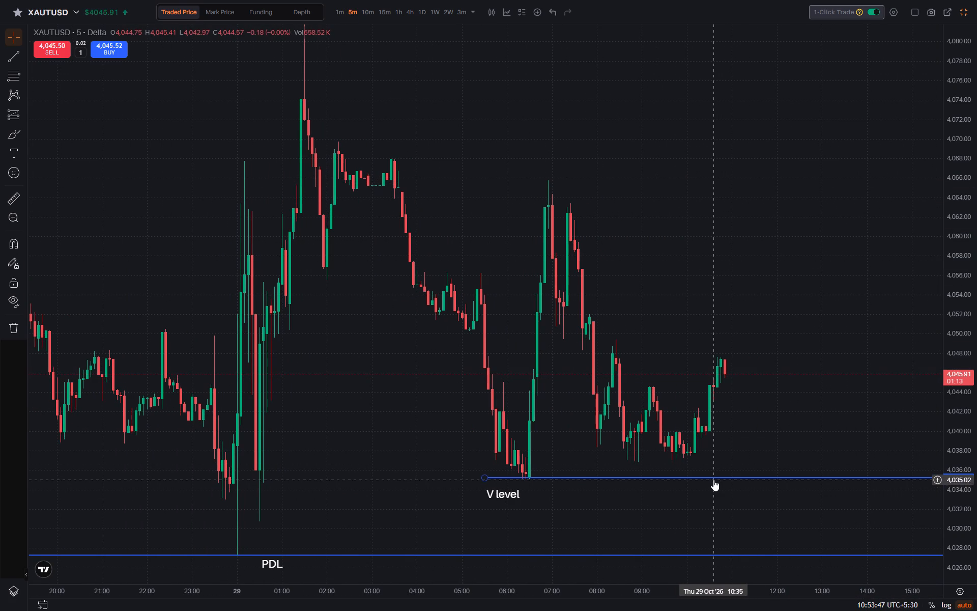
pyautogui.click(8, 196)
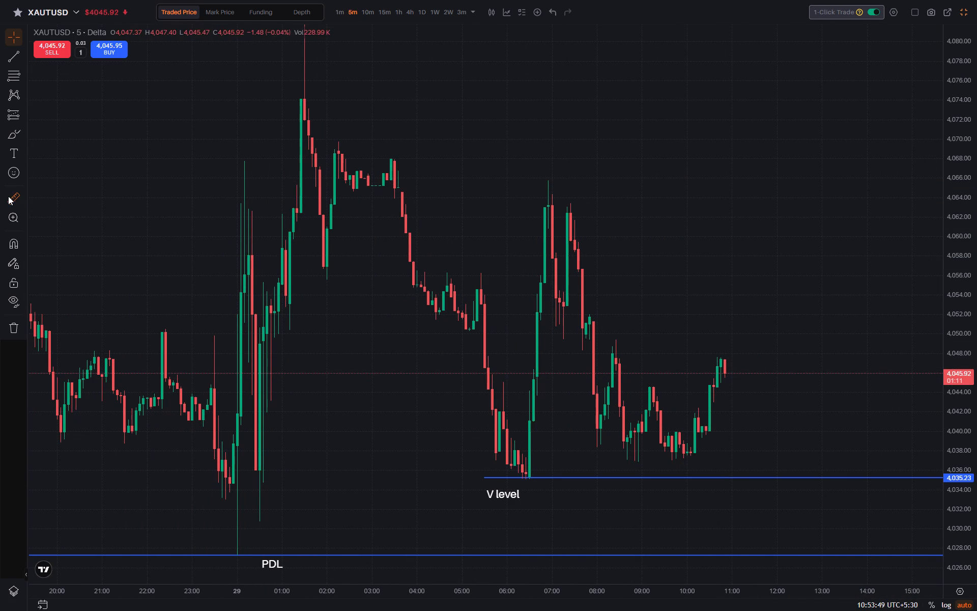
pyautogui.click(724, 373)
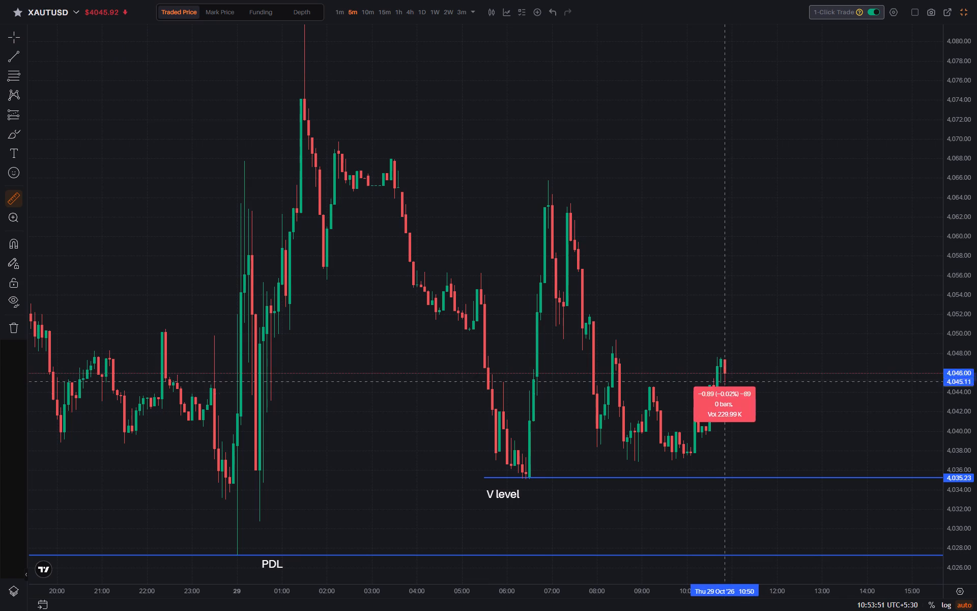
pyautogui.click(734, 478)
pyautogui.click(789, 309)
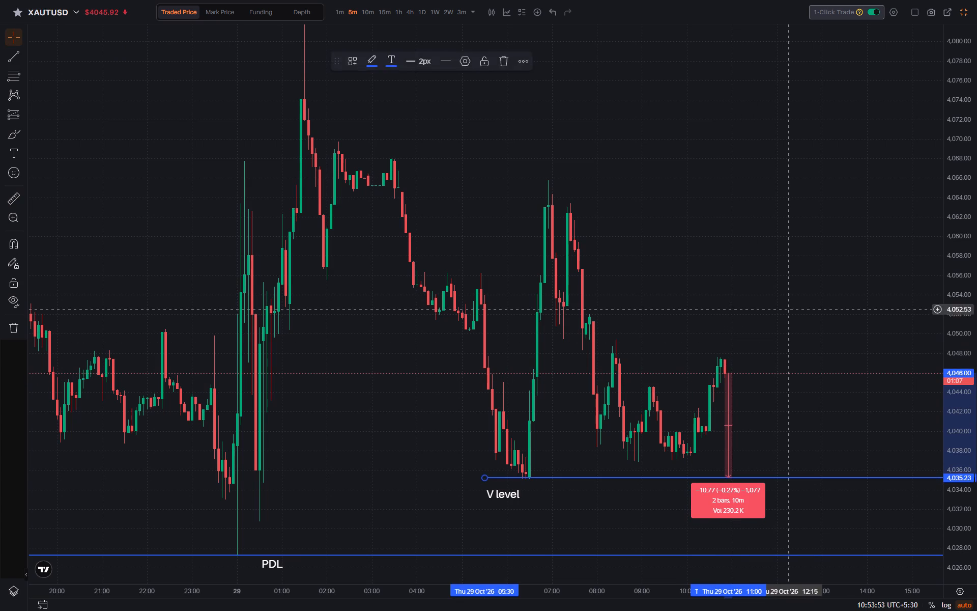
# Measure the price distance from the latest candle up to about 4,051.5, then clear the measurement.
pyautogui.click(16, 201)
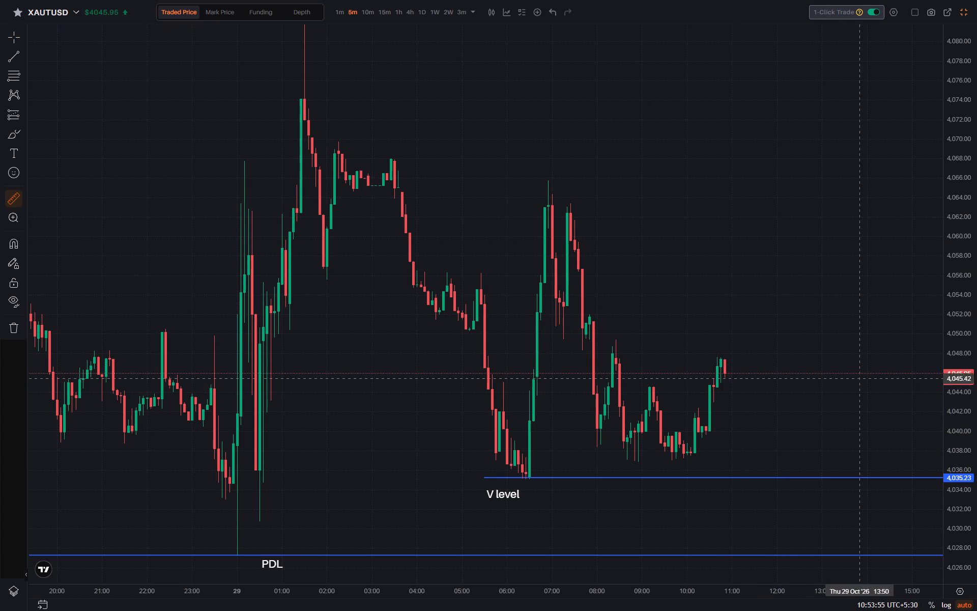
pyautogui.click(724, 373)
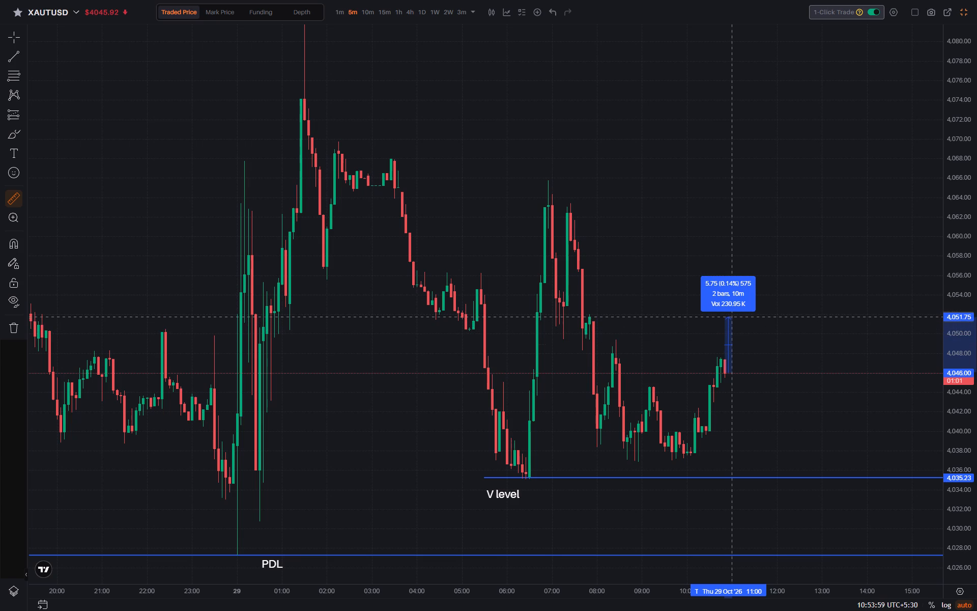
pyautogui.click(731, 320)
pyautogui.click(749, 289)
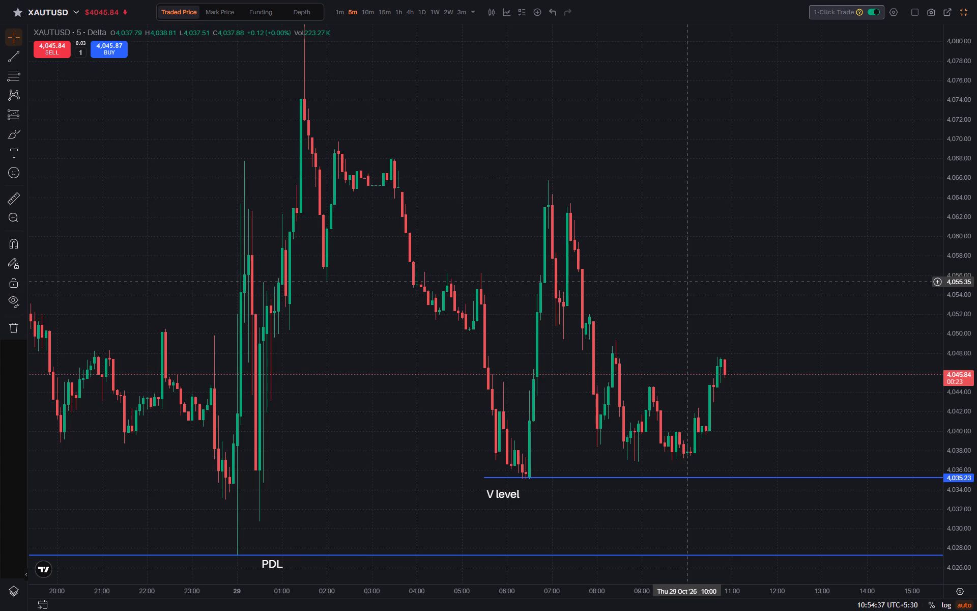
# Switch the XAUTUSD chart to the 1-minute timeframe and examine the newest candles up close.
pyautogui.moveTo(686, 283); pyautogui.dragTo(657, 247)
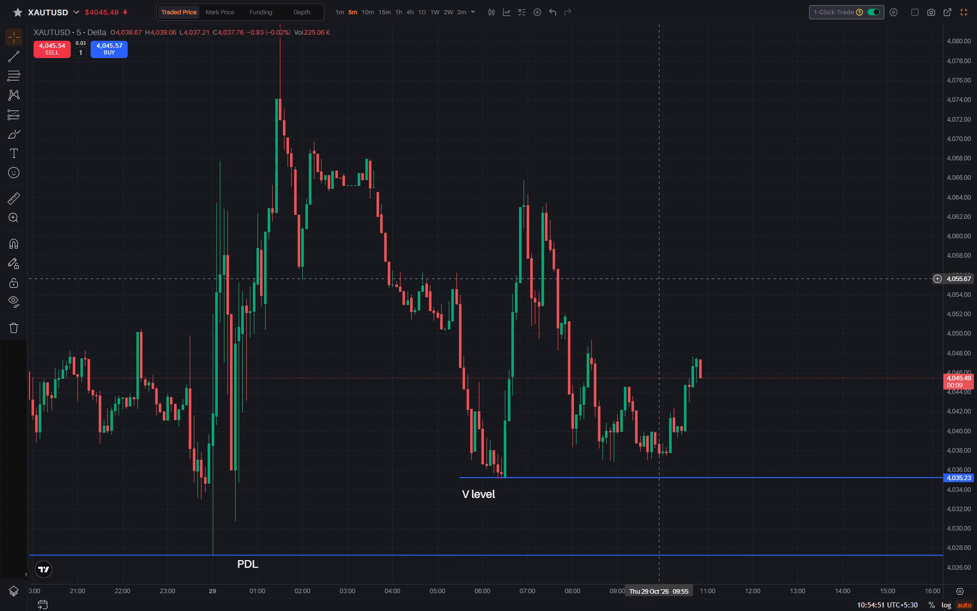
pyautogui.press('1')
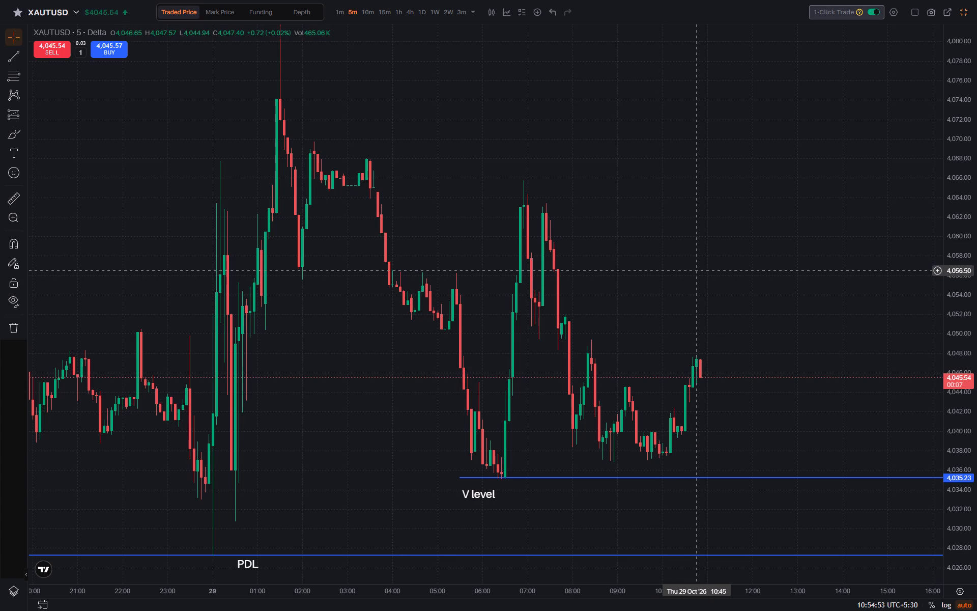
pyautogui.press('Return')
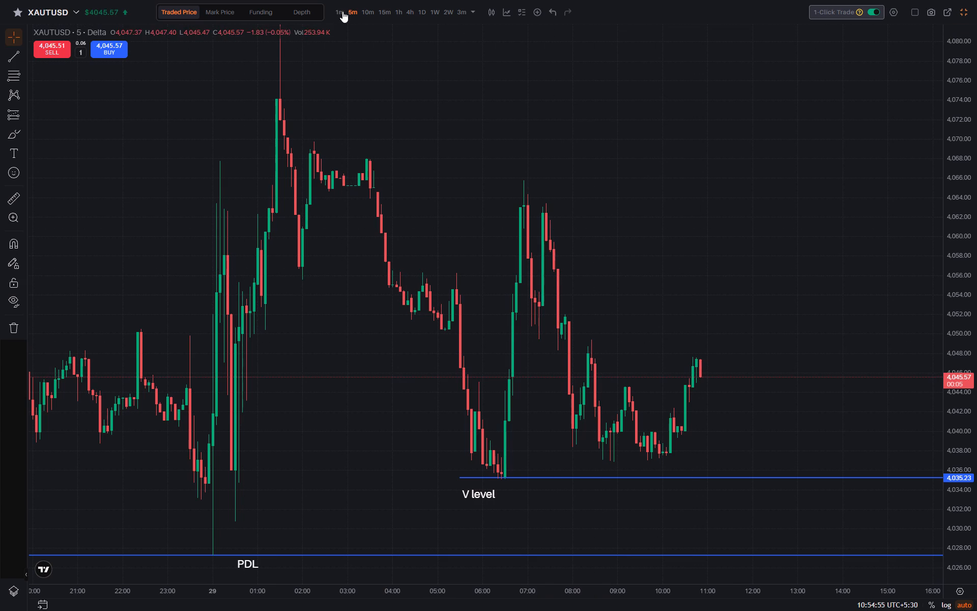
pyautogui.click(342, 11)
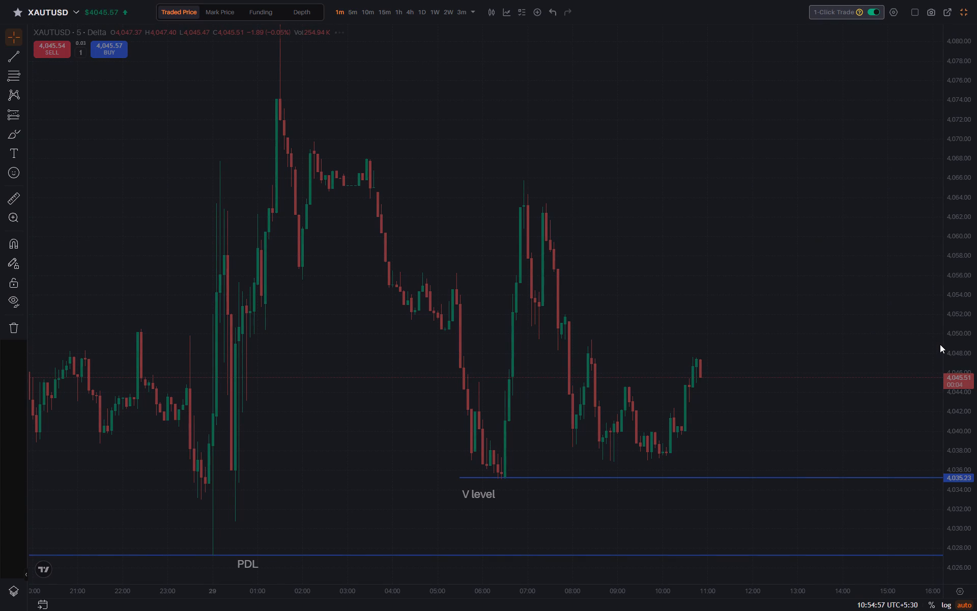
pyautogui.moveTo(959, 359); pyautogui.dragTo(958, 309)
pyautogui.moveTo(855, 265); pyautogui.dragTo(853, 301)
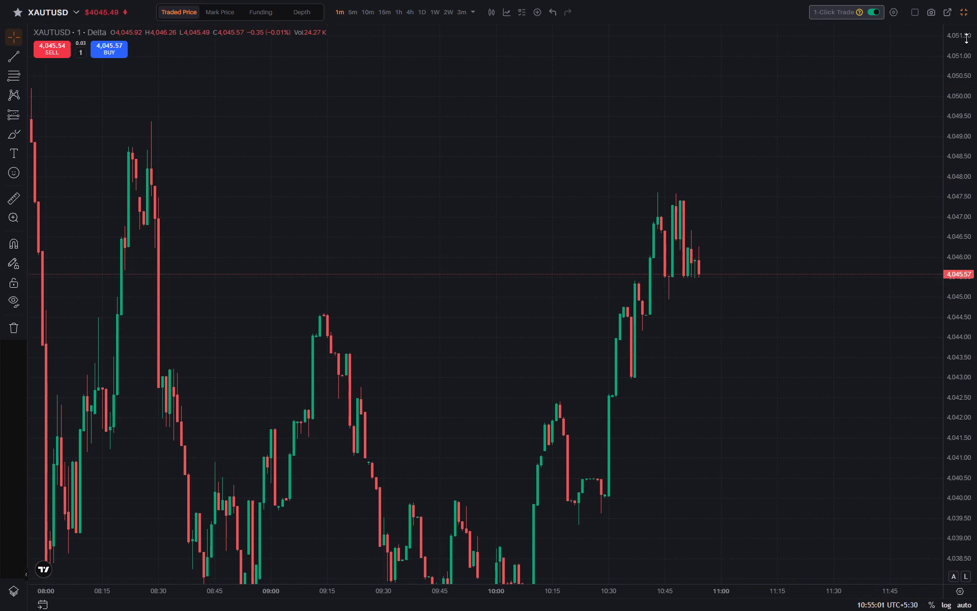
# Leave the full-screen chart and place a market order to short 100 lots of XAUTUSD.
pyautogui.click(967, 17)
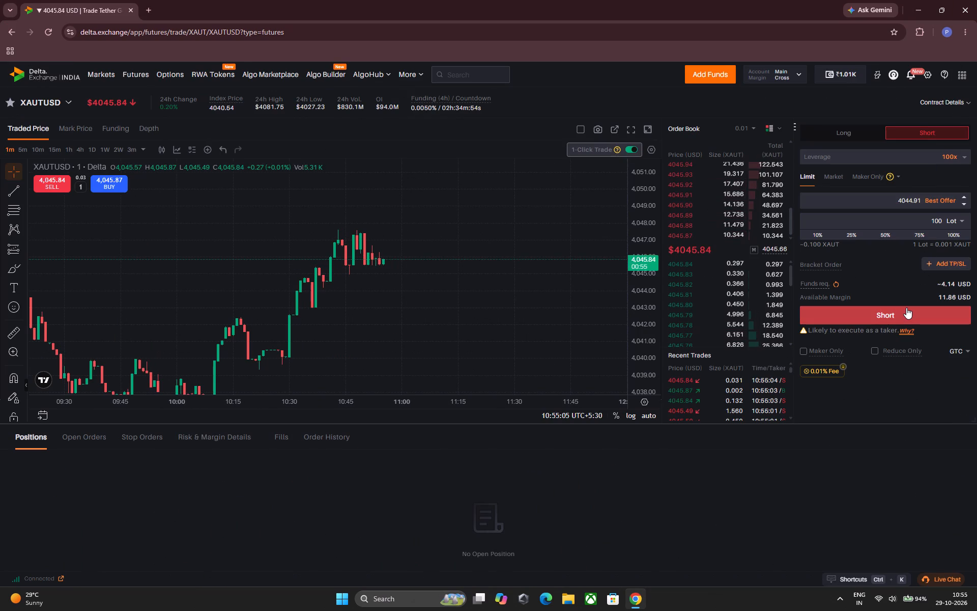
pyautogui.click(837, 179)
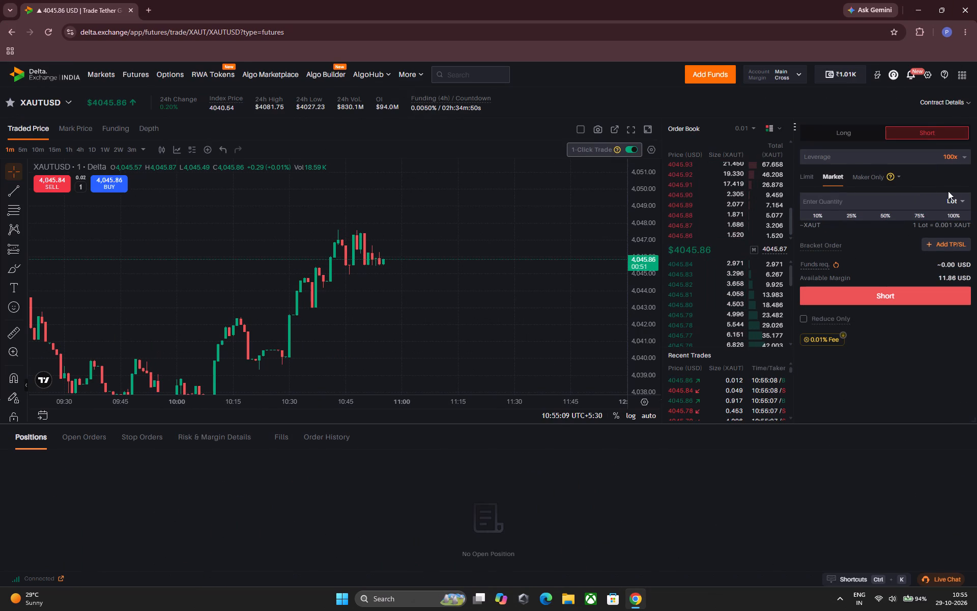
pyautogui.click(905, 199)
pyautogui.write('100')
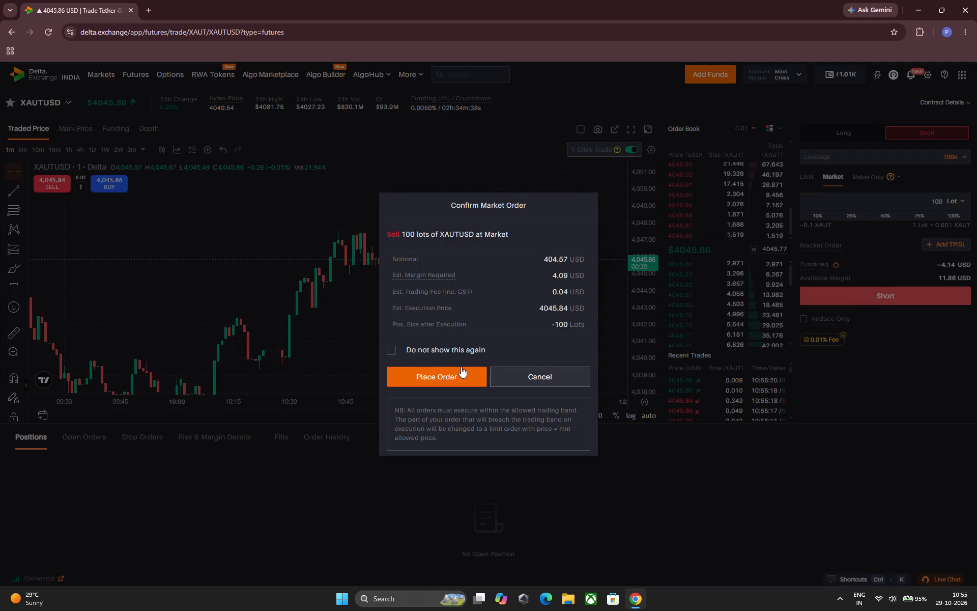
pyautogui.click(460, 373)
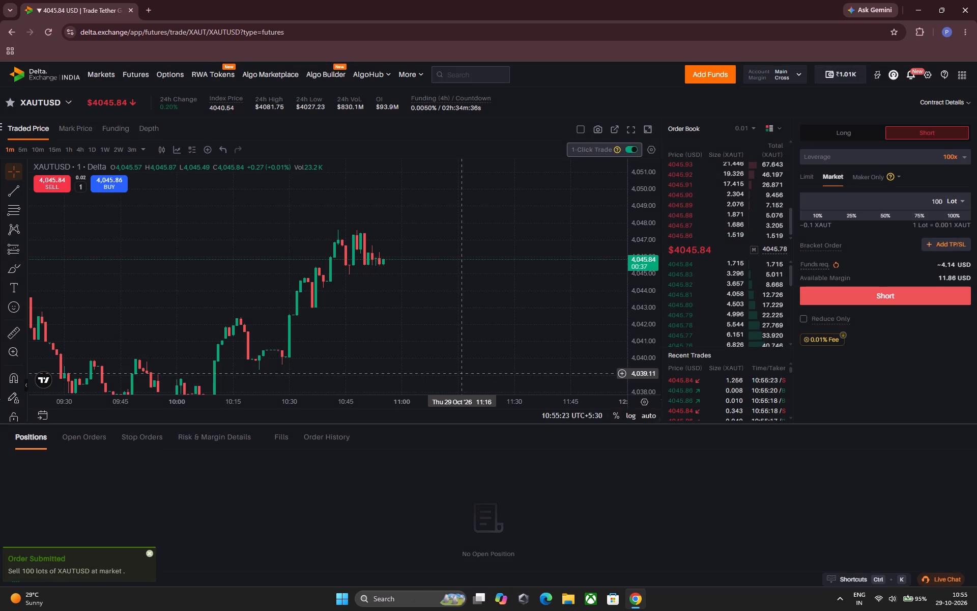
# On the full-screen 1-minute chart, attach a stop loss to the 100-lot short position at 4,050.86.
pyautogui.click(625, 132)
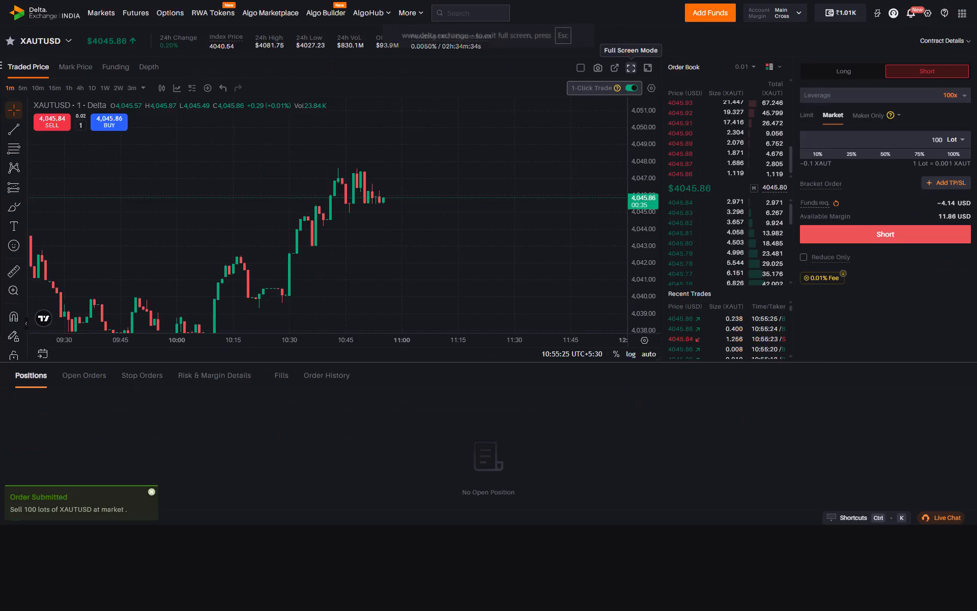
pyautogui.moveTo(963, 93); pyautogui.dragTo(963, 189)
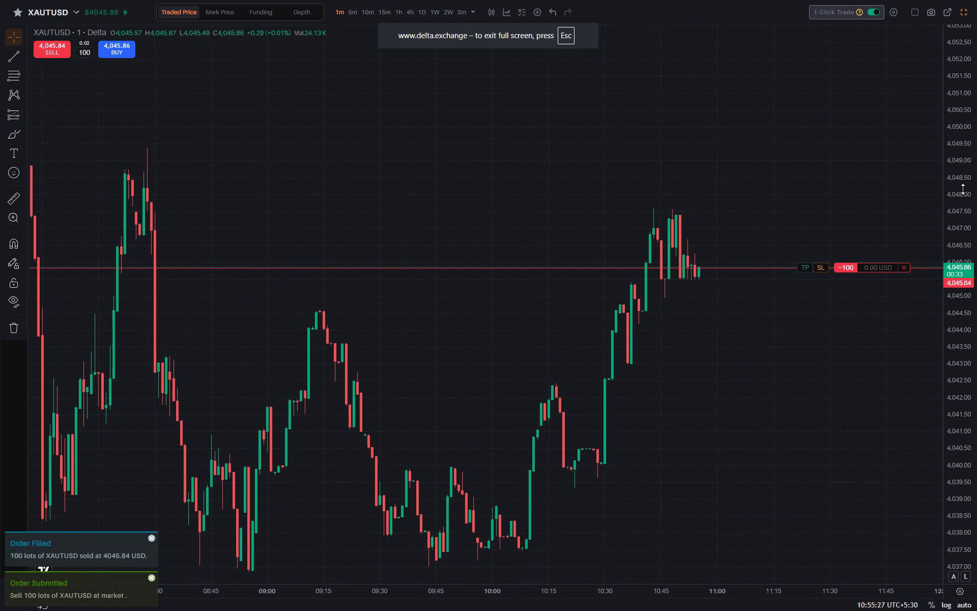
pyautogui.moveTo(963, 189); pyautogui.dragTo(962, 209)
pyautogui.moveTo(787, 146); pyautogui.dragTo(765, 150)
pyautogui.moveTo(823, 268); pyautogui.dragTo(817, 182)
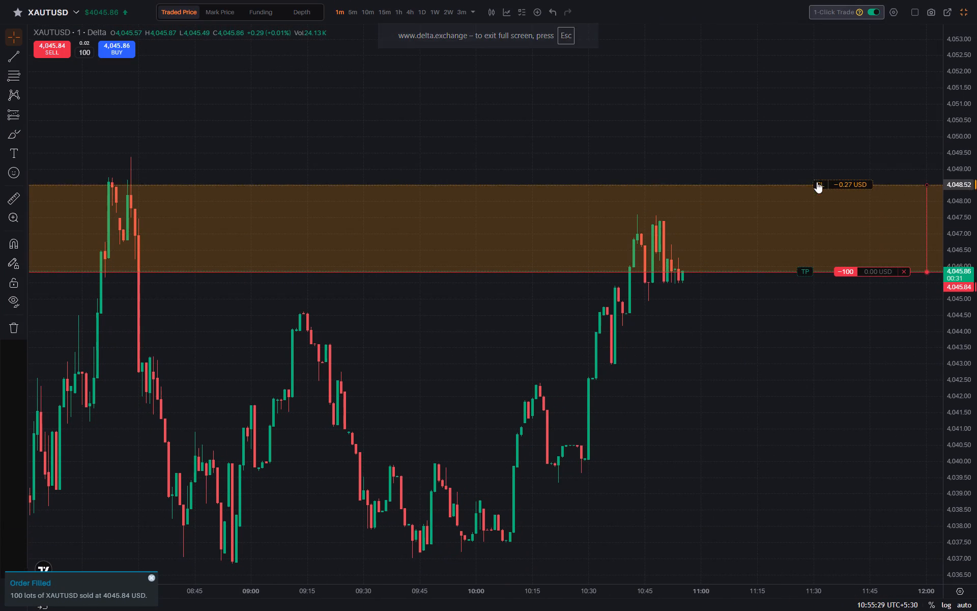
pyautogui.moveTo(817, 182); pyautogui.dragTo(818, 144)
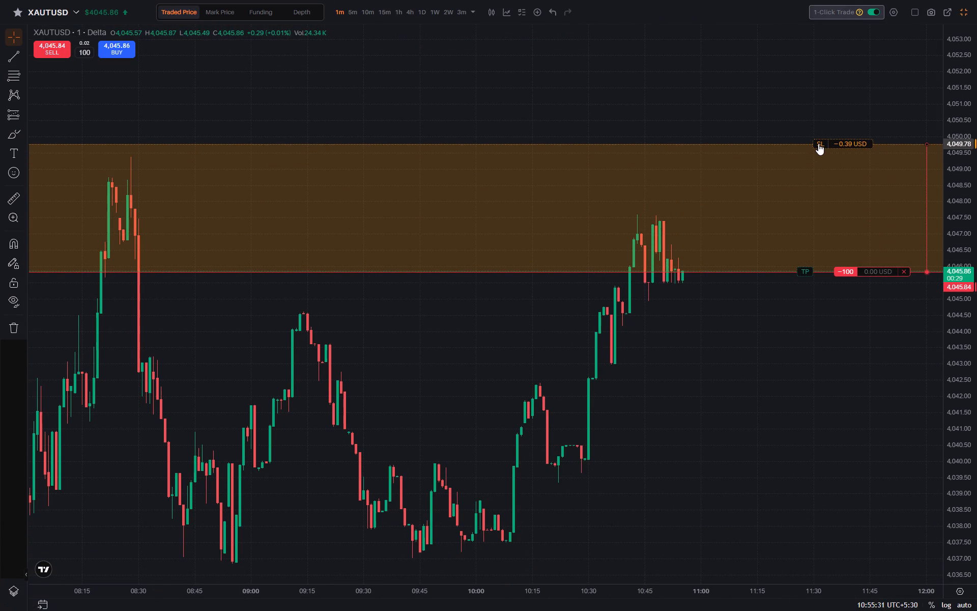
pyautogui.moveTo(818, 144); pyautogui.dragTo(818, 108)
pyautogui.moveTo(832, 332); pyautogui.dragTo(816, 322)
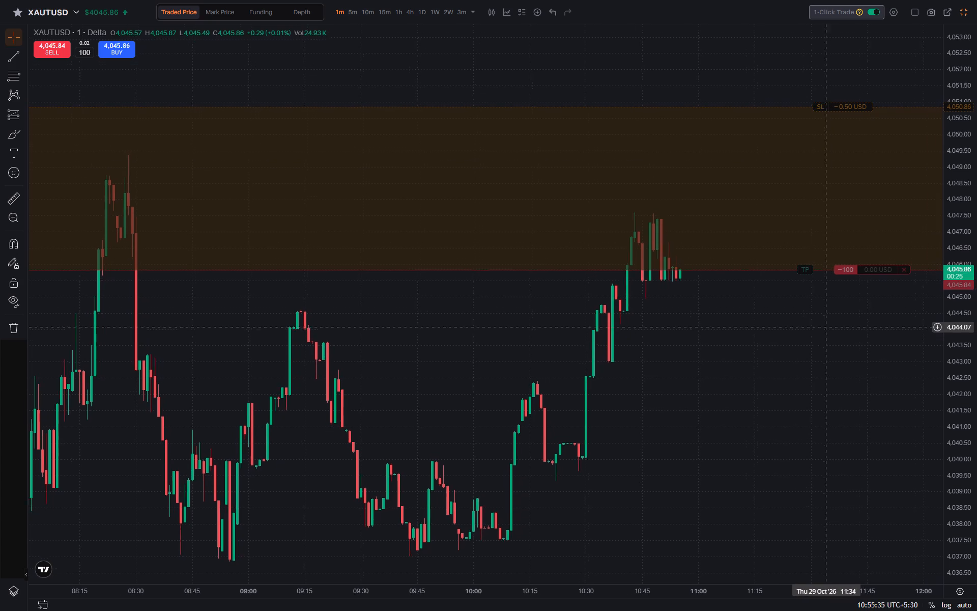
pyautogui.moveTo(816, 322); pyautogui.dragTo(776, 306)
# On the 15-minute chart, set the short position's take profit at 4,035.28, just above the V level line.
pyautogui.click(388, 13)
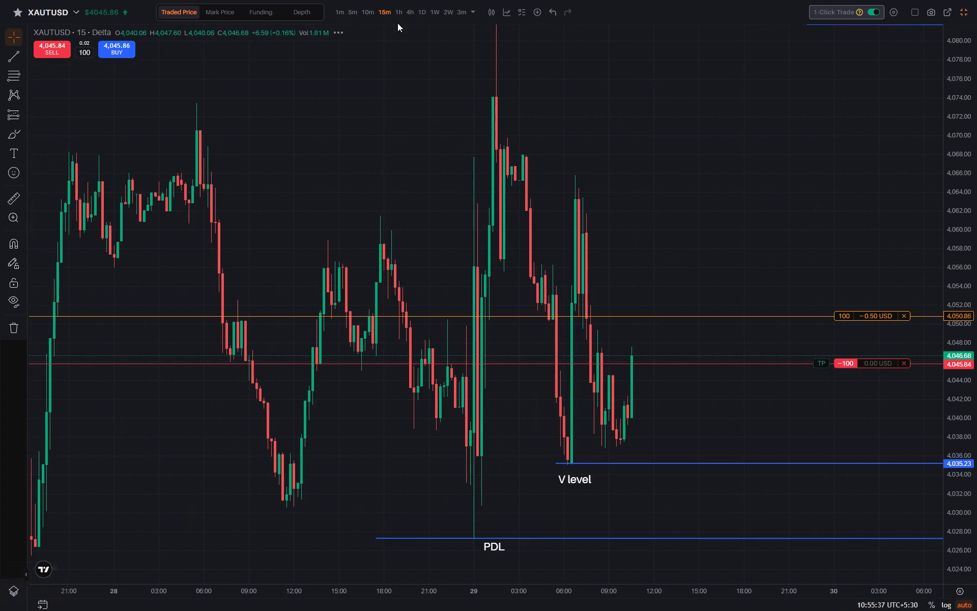
pyautogui.moveTo(845, 227); pyautogui.dragTo(758, 163)
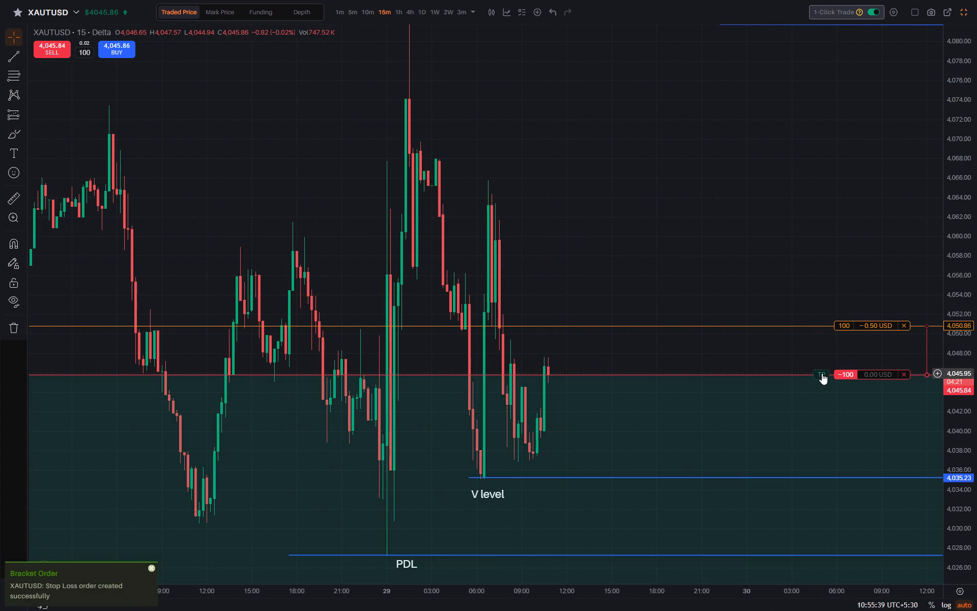
pyautogui.moveTo(821, 373); pyautogui.dragTo(826, 457)
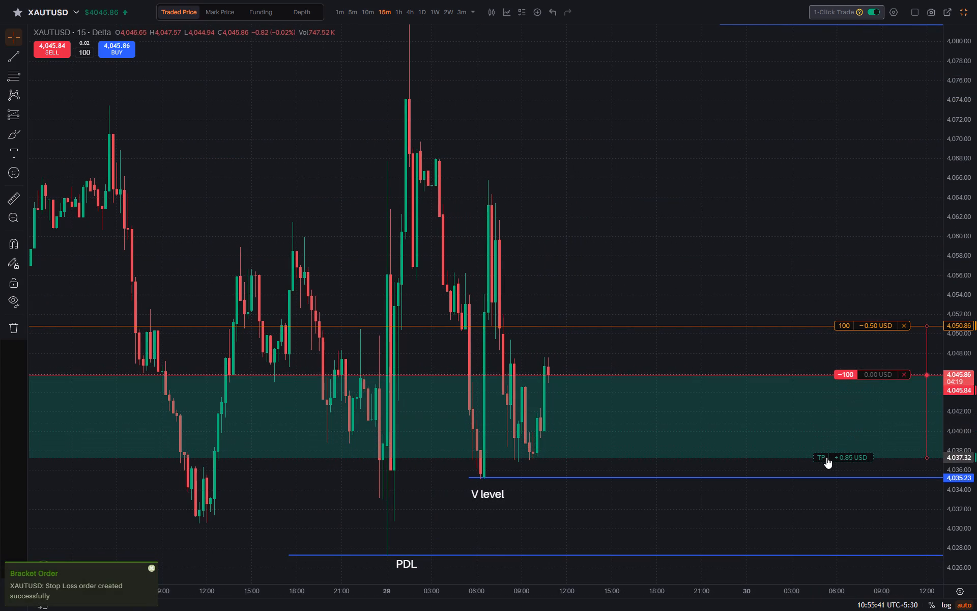
pyautogui.moveTo(826, 457); pyautogui.dragTo(827, 473)
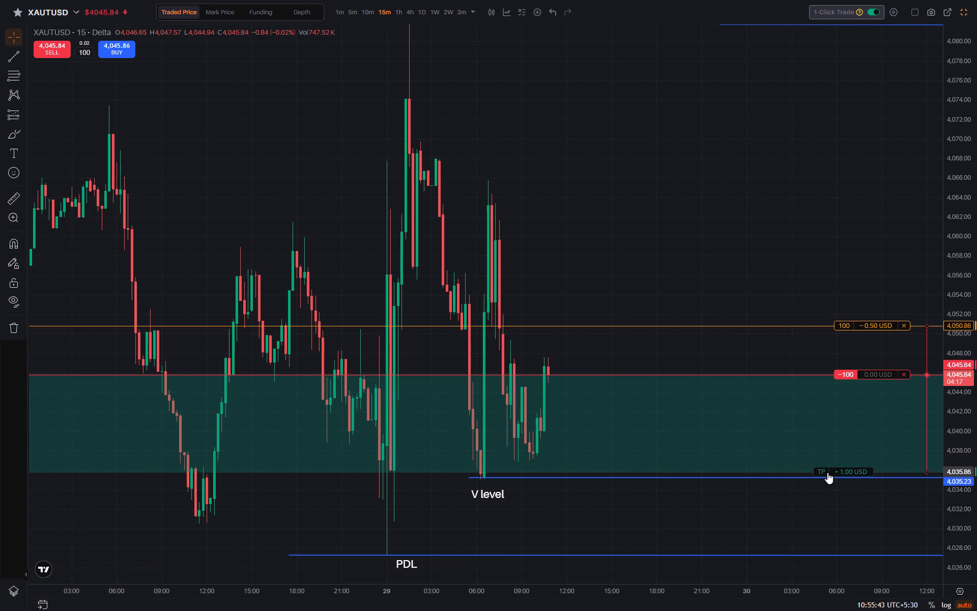
pyautogui.moveTo(827, 473); pyautogui.dragTo(827, 477)
# Examine price against the entry, stop-loss and take-profit lines on the 5-minute chart, then on the 1-minute chart.
pyautogui.moveTo(767, 209); pyautogui.dragTo(728, 165)
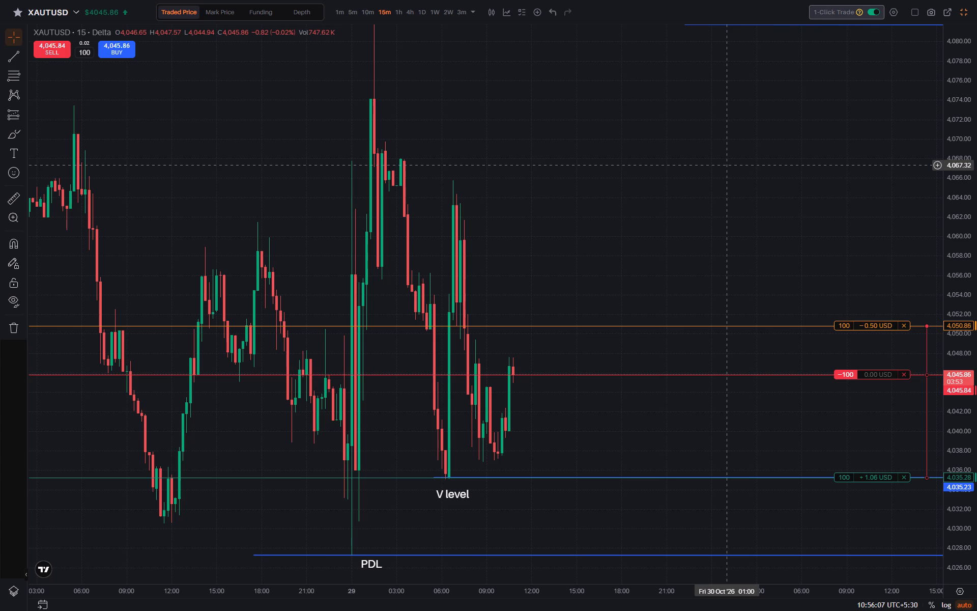
pyautogui.click(350, 14)
pyautogui.moveTo(620, 239); pyautogui.dragTo(634, 224)
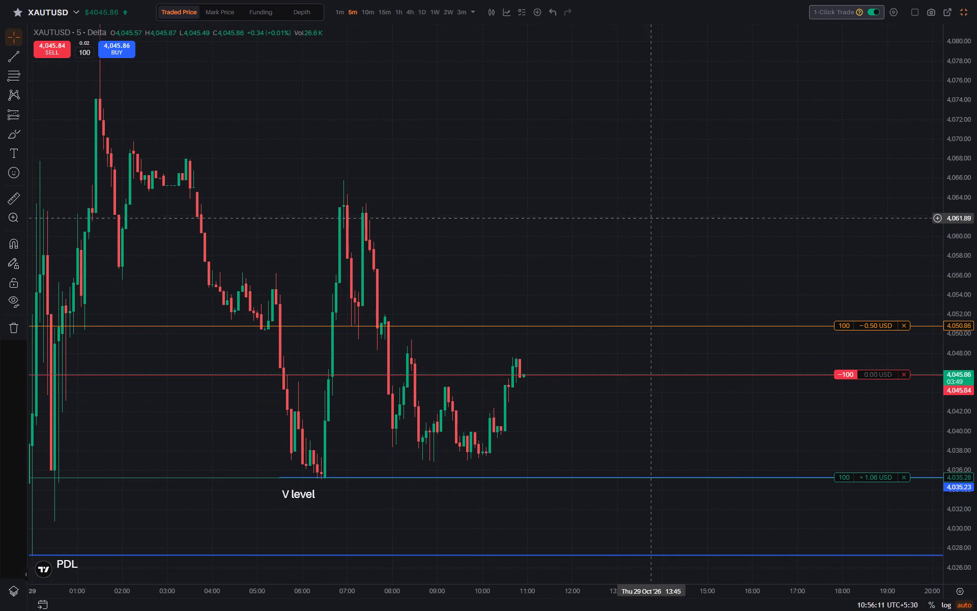
pyautogui.moveTo(947, 290); pyautogui.dragTo(932, 214)
pyautogui.moveTo(676, 220); pyautogui.dragTo(678, 180)
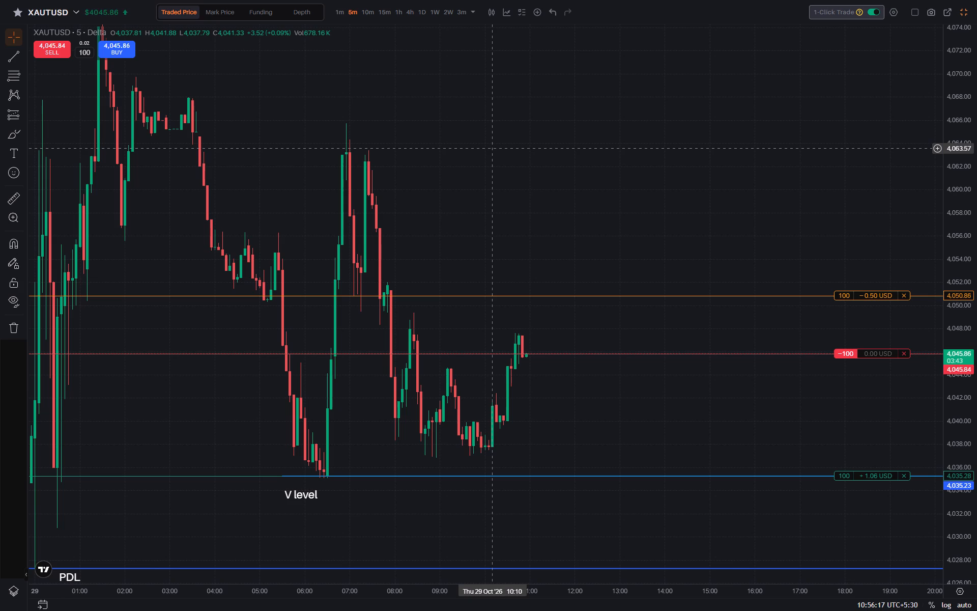
pyautogui.click(342, 15)
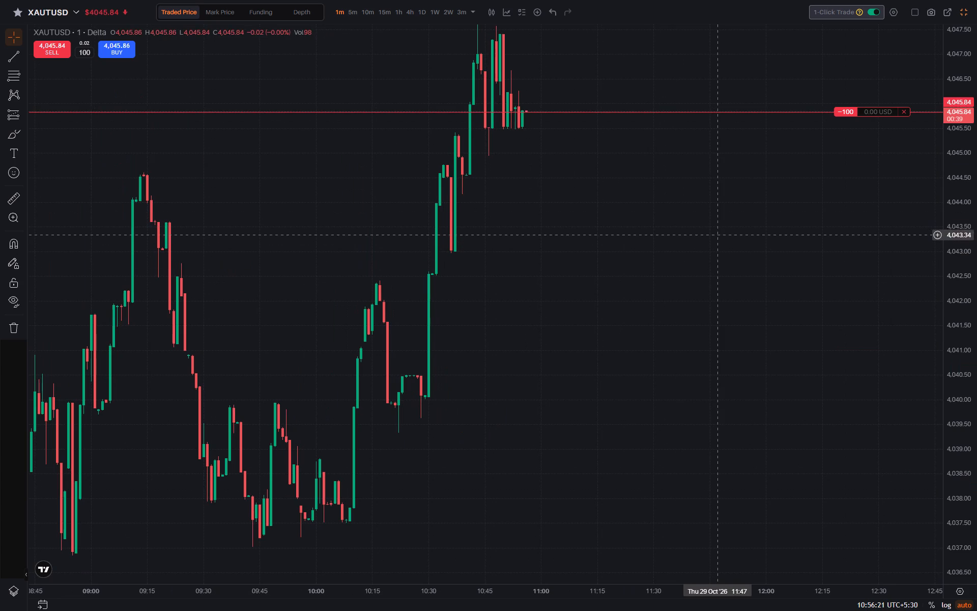
pyautogui.moveTo(715, 235); pyautogui.dragTo(730, 275)
pyautogui.moveTo(956, 177); pyautogui.dragTo(950, 287)
pyautogui.moveTo(814, 244); pyautogui.dragTo(815, 294)
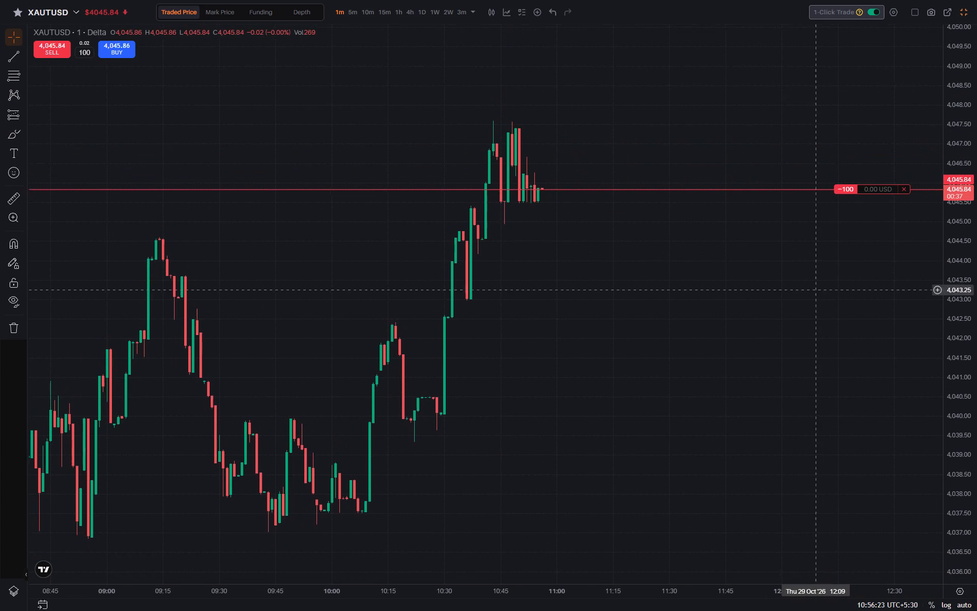
pyautogui.moveTo(815, 294); pyautogui.dragTo(817, 314)
pyautogui.moveTo(959, 253); pyautogui.dragTo(957, 424)
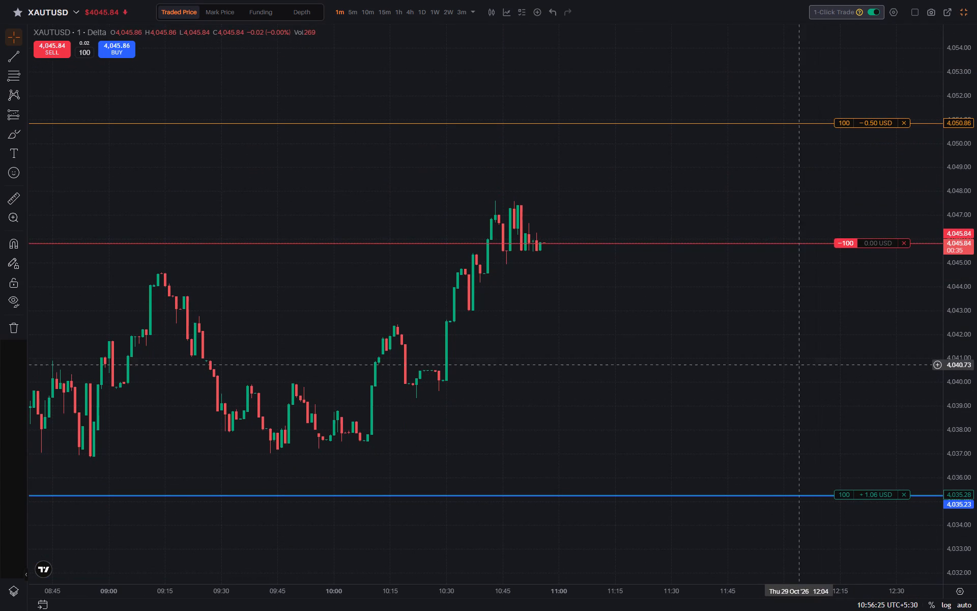
pyautogui.moveTo(761, 346); pyautogui.dragTo(761, 359)
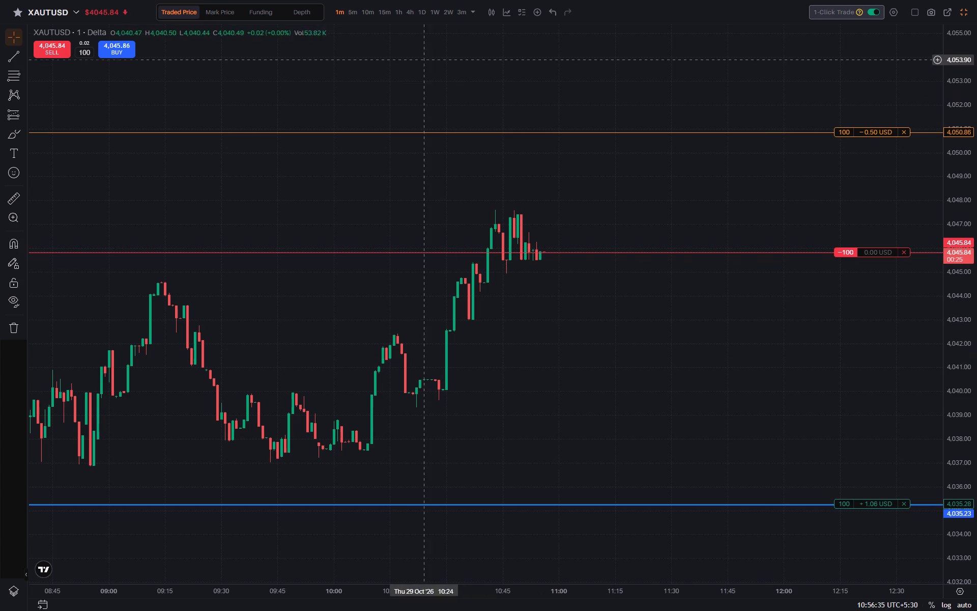
# Monitor the open short position by comparing the 15-minute and 1-minute charts, then leave the full-screen view from the 15-minute chart.
pyautogui.click(380, 13)
pyautogui.moveTo(680, 243); pyautogui.dragTo(685, 239)
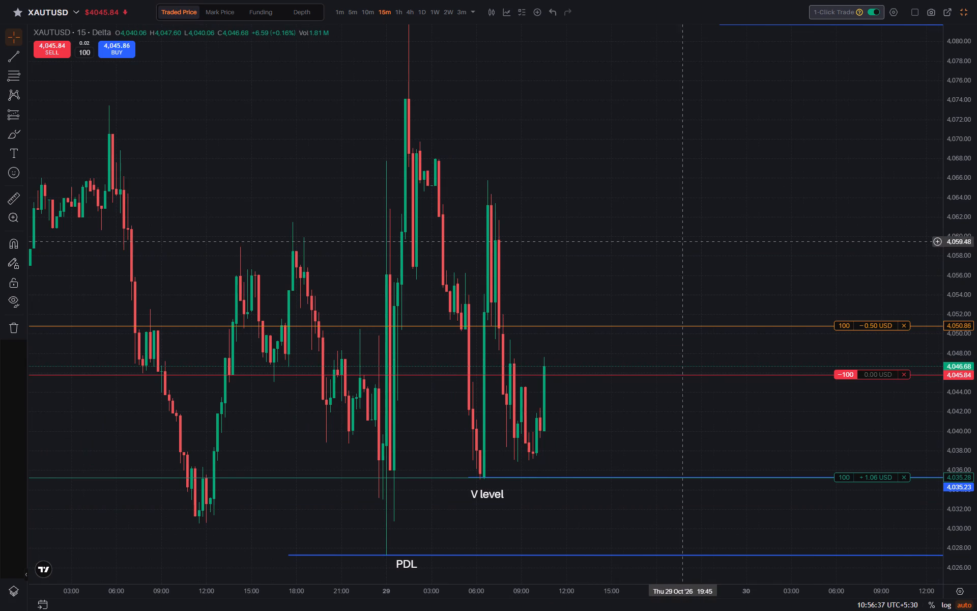
pyautogui.moveTo(685, 239); pyautogui.dragTo(706, 229)
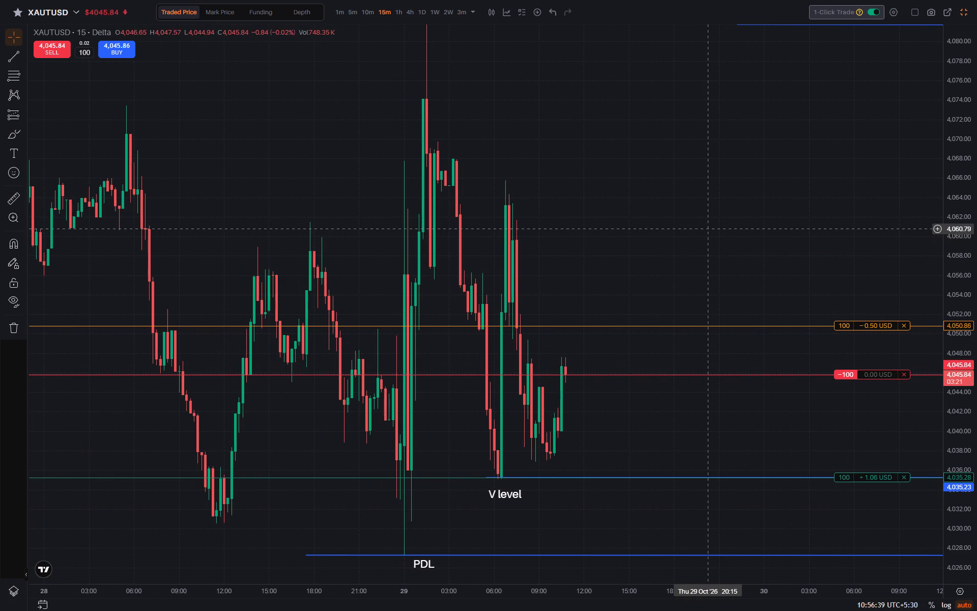
pyautogui.click(561, 226)
pyautogui.moveTo(691, 232); pyautogui.dragTo(712, 203)
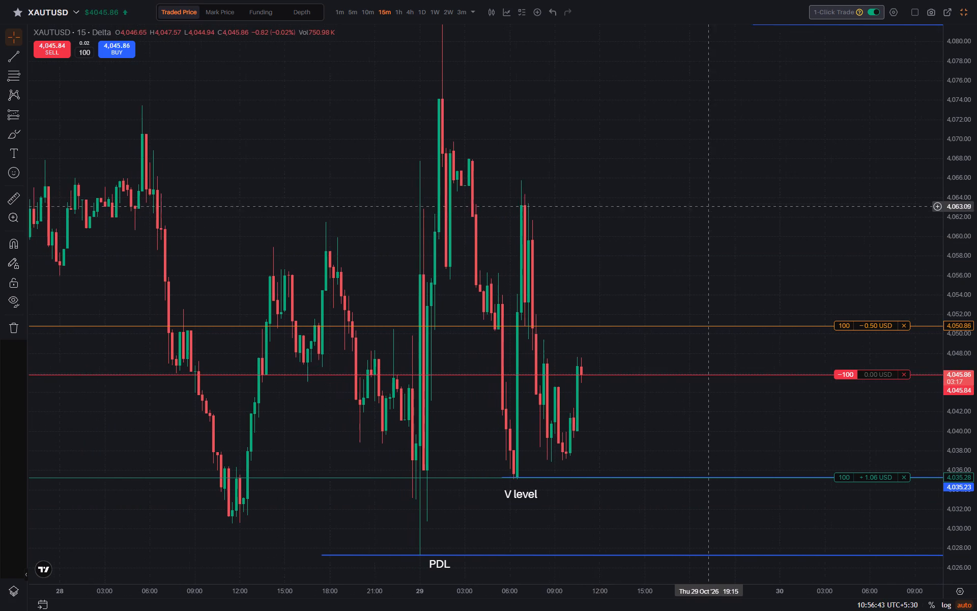
pyautogui.moveTo(712, 203); pyautogui.dragTo(726, 189)
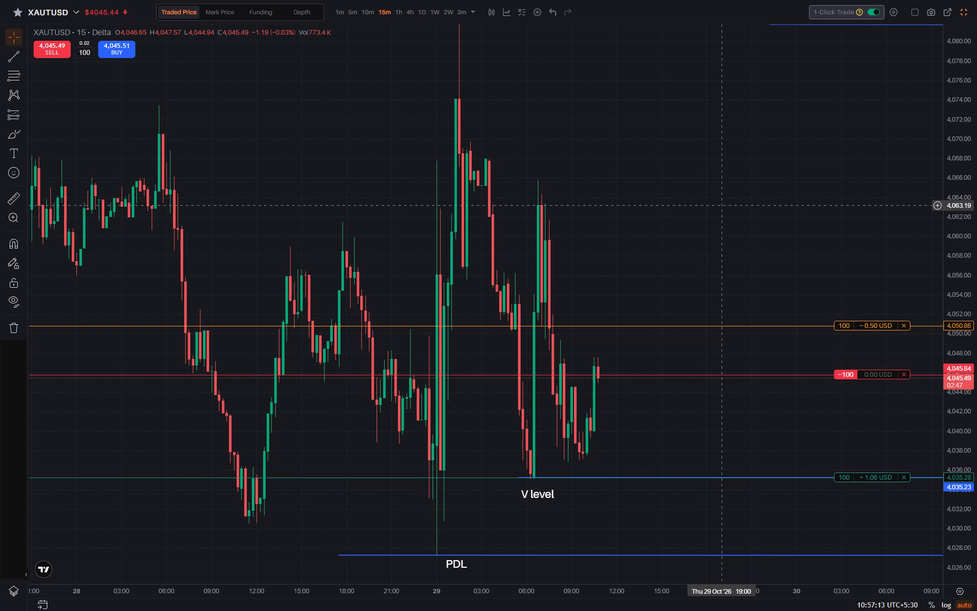
pyautogui.click(336, 13)
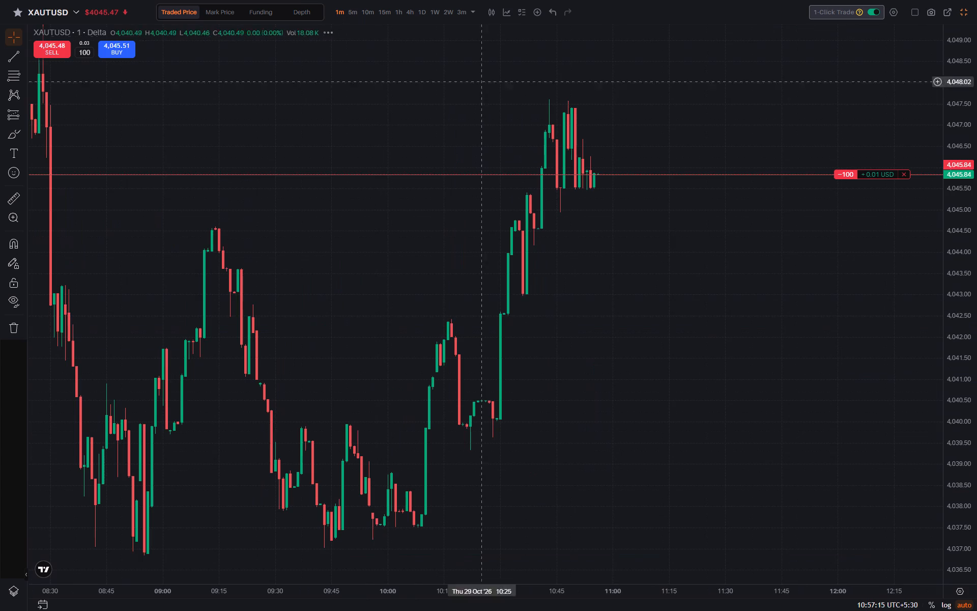
pyautogui.moveTo(959, 311); pyautogui.dragTo(947, 200)
pyautogui.moveTo(819, 242); pyautogui.dragTo(816, 305)
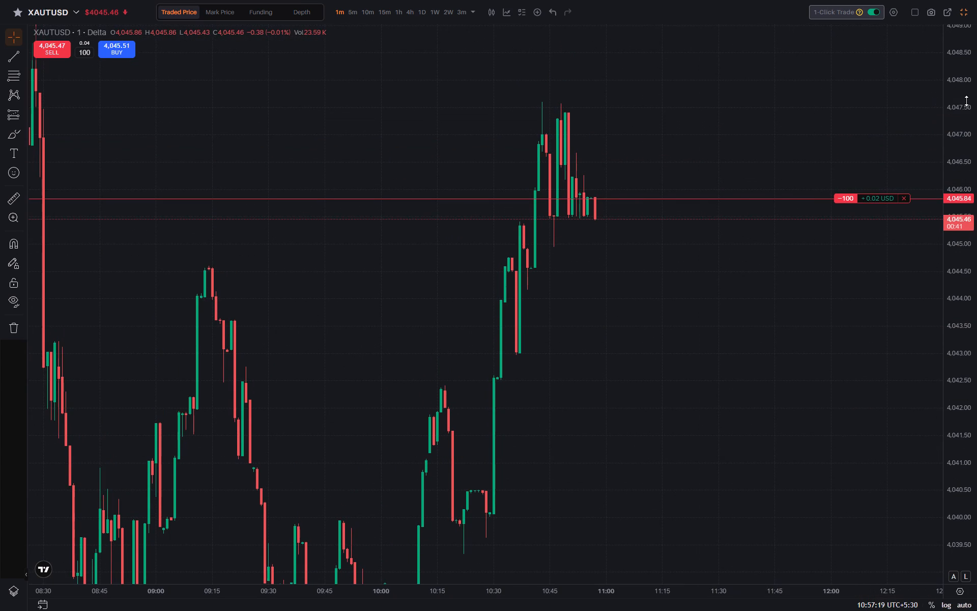
pyautogui.moveTo(966, 101); pyautogui.dragTo(969, 126)
pyautogui.click(383, 14)
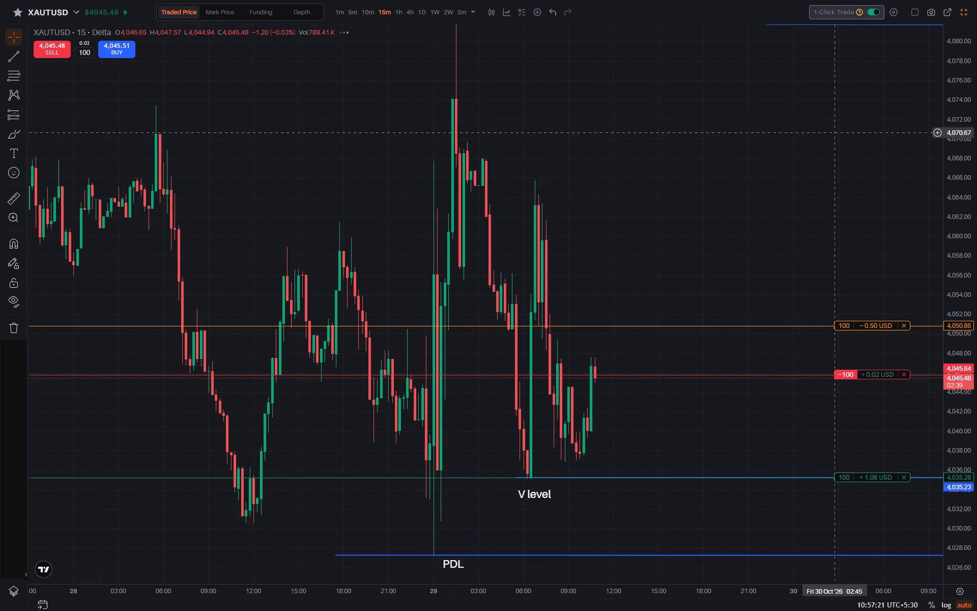
pyautogui.moveTo(727, 194); pyautogui.dragTo(741, 142)
pyautogui.moveTo(731, 191); pyautogui.dragTo(684, 172)
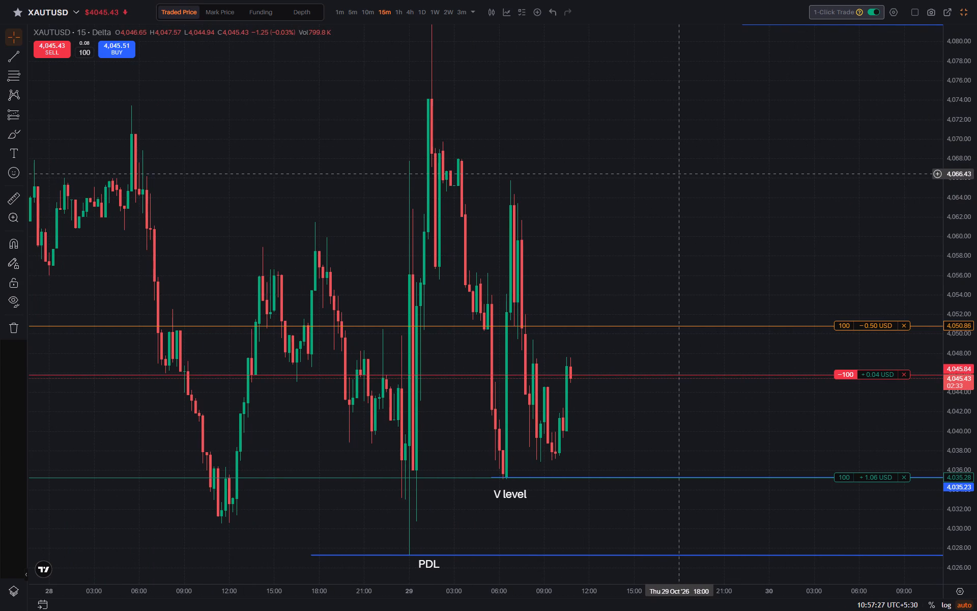
pyautogui.click(962, 11)
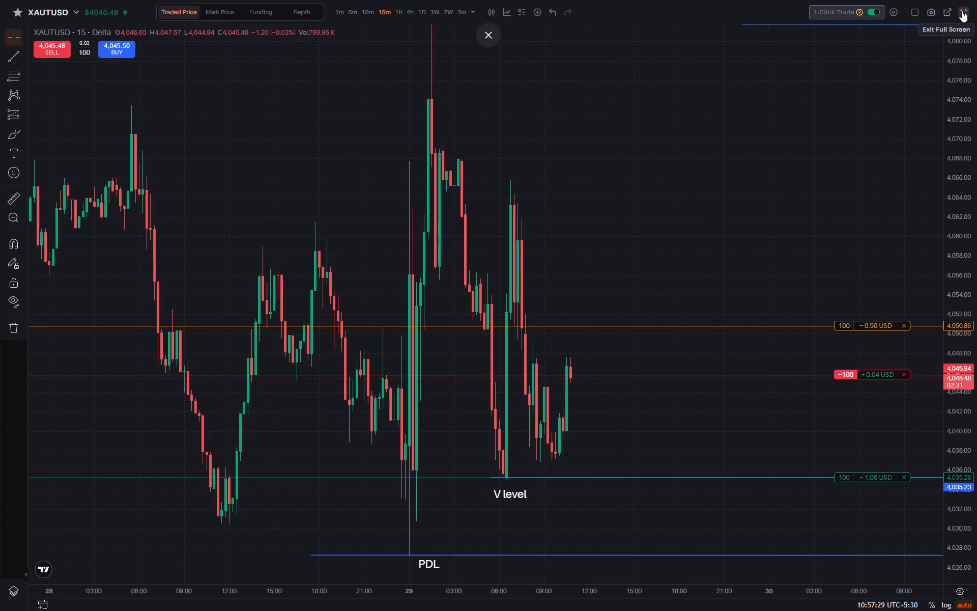
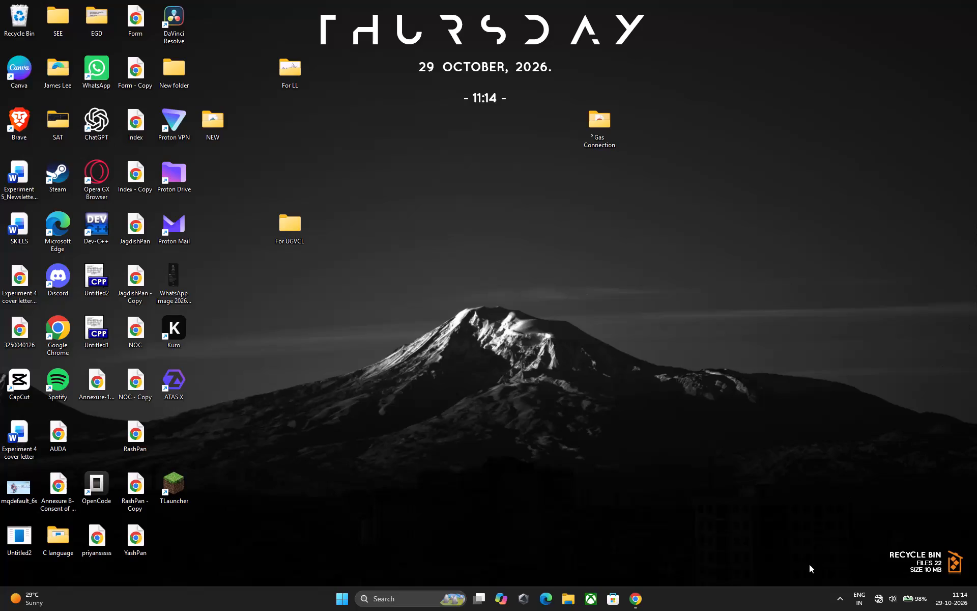
# Switch to the XAUTUSD trading page in Chrome and reconnect the computer to the user's secured Wi-Fi network.
pyautogui.click(642, 598)
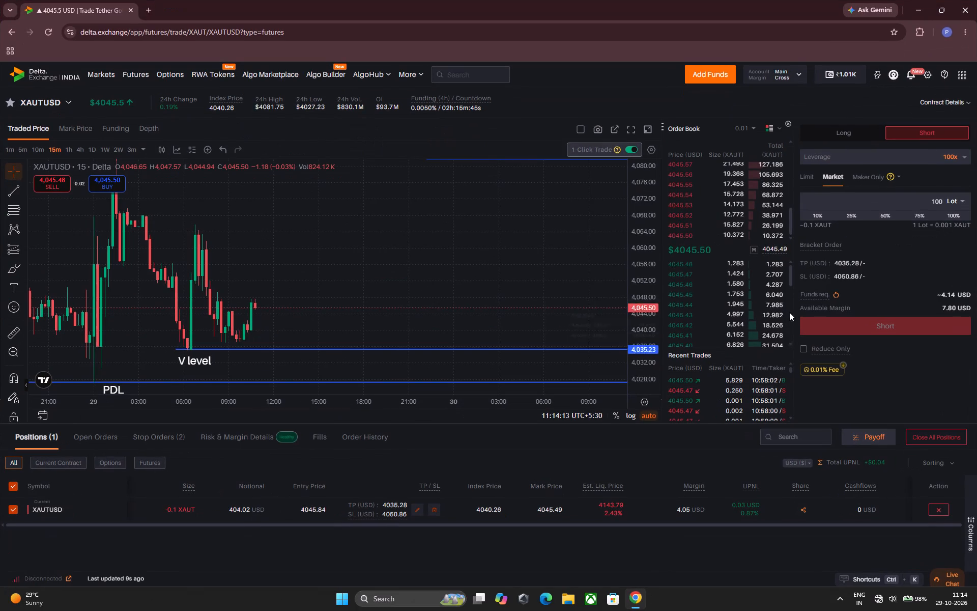
pyautogui.click(884, 603)
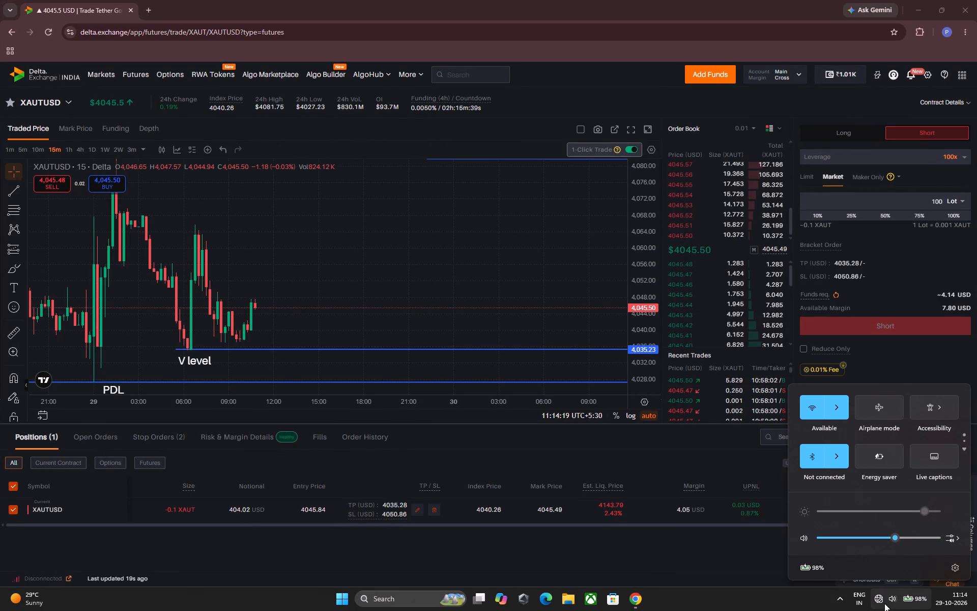
pyautogui.click(828, 413)
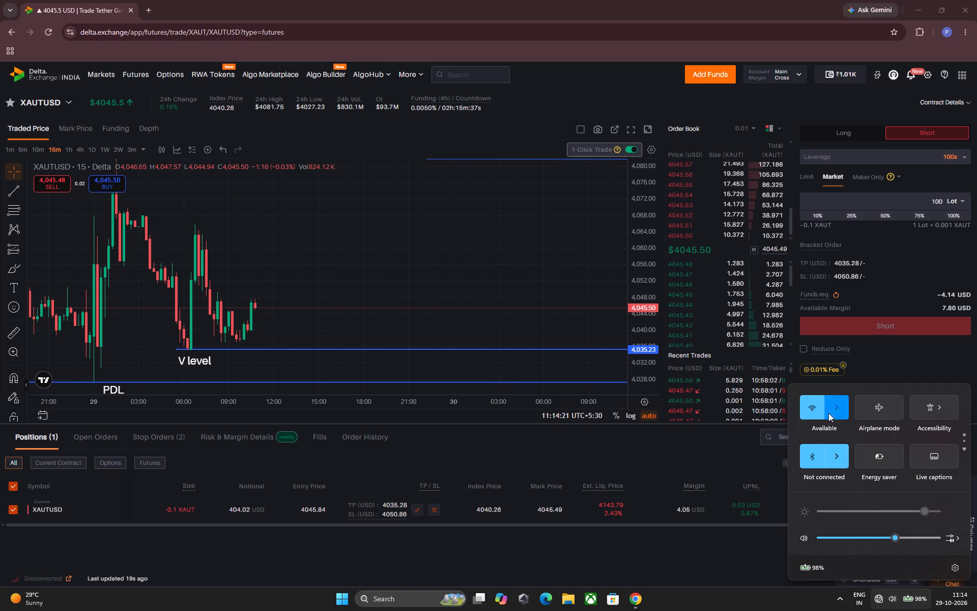
pyautogui.click(867, 409)
pyautogui.click(911, 463)
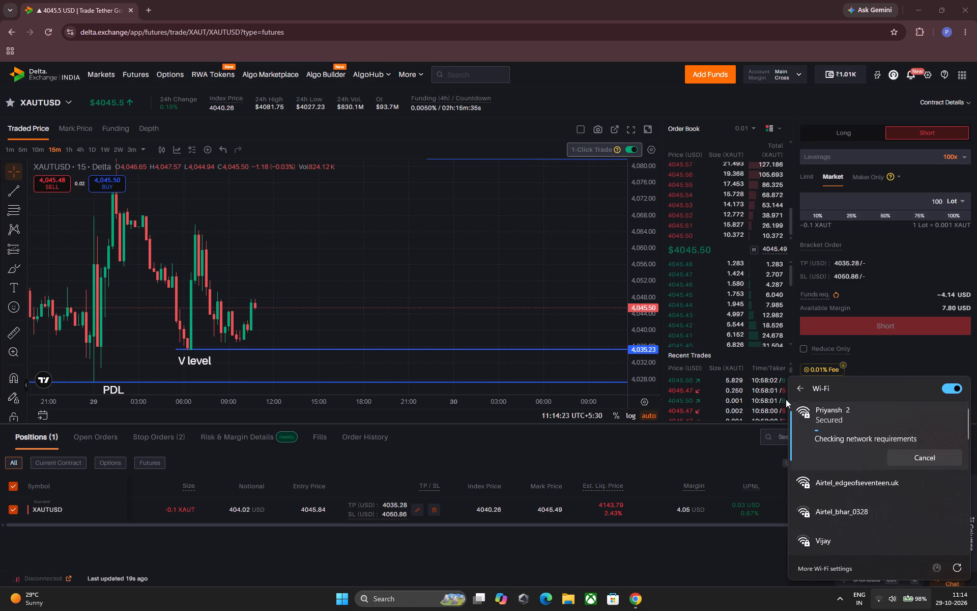
pyautogui.click(528, 261)
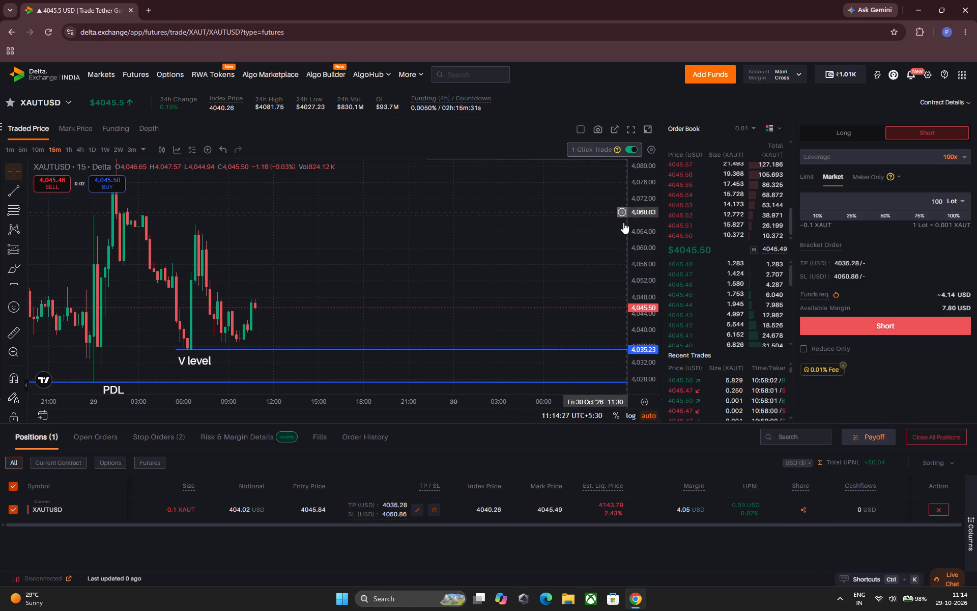
# Show the 15-minute XAUTUSD chart full screen and examine the latest price against the short's entry, stop-loss line and V level.
pyautogui.click(633, 124)
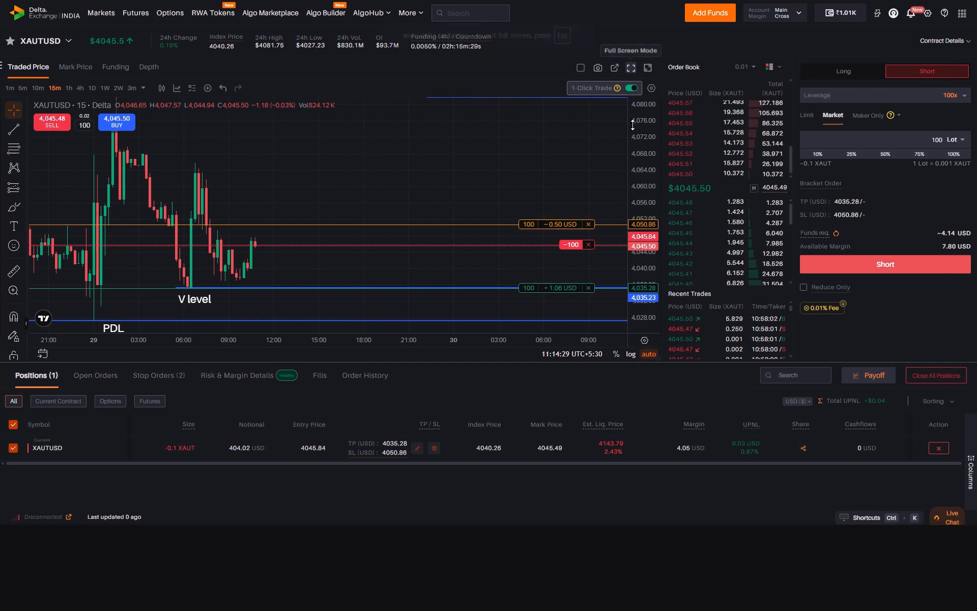
pyautogui.moveTo(730, 179); pyautogui.dragTo(730, 136)
pyautogui.moveTo(723, 235); pyautogui.dragTo(711, 156)
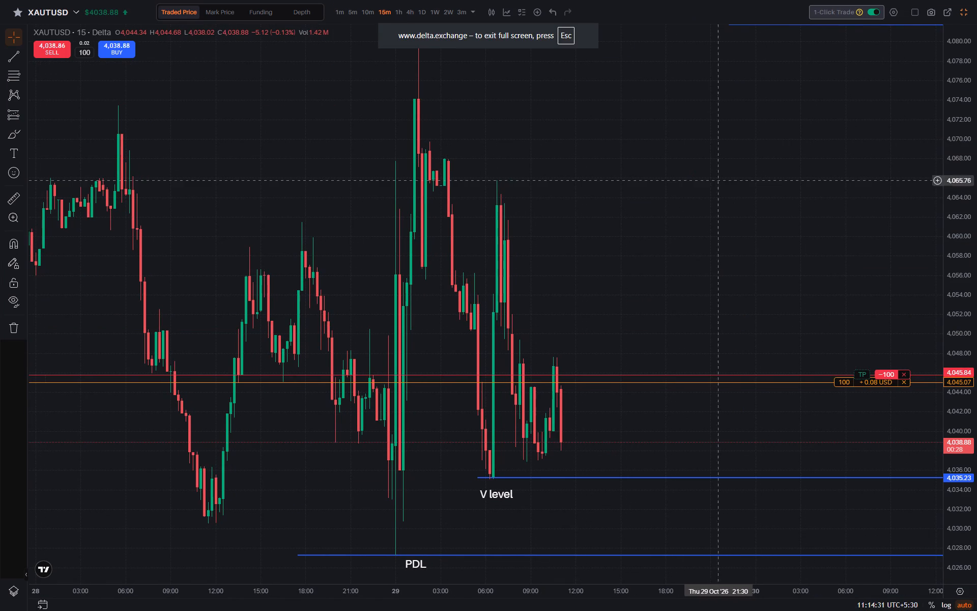
pyautogui.moveTo(966, 201); pyautogui.dragTo(965, 253)
pyautogui.moveTo(826, 249); pyautogui.dragTo(833, 195)
pyautogui.moveTo(738, 179); pyautogui.dragTo(760, 191)
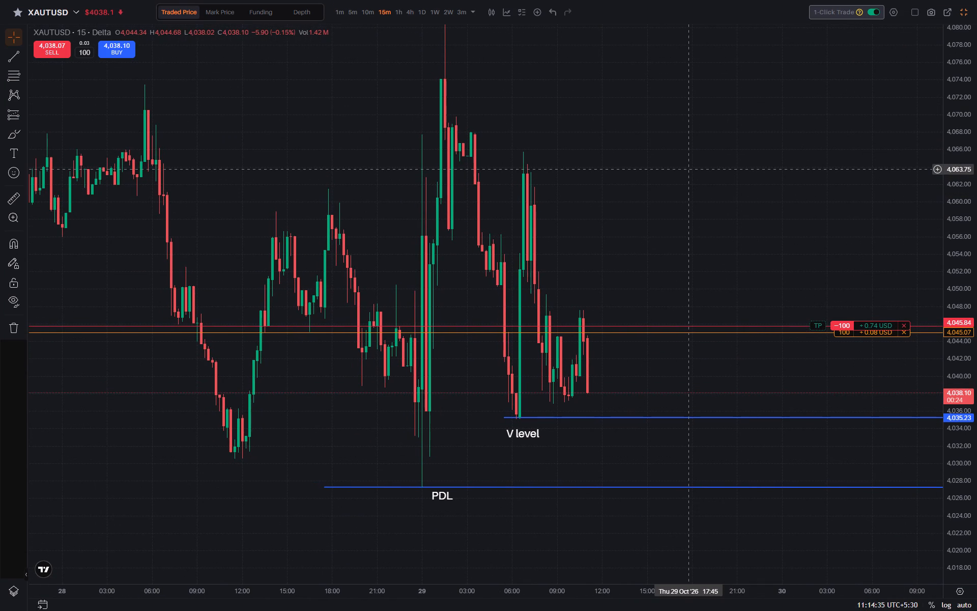
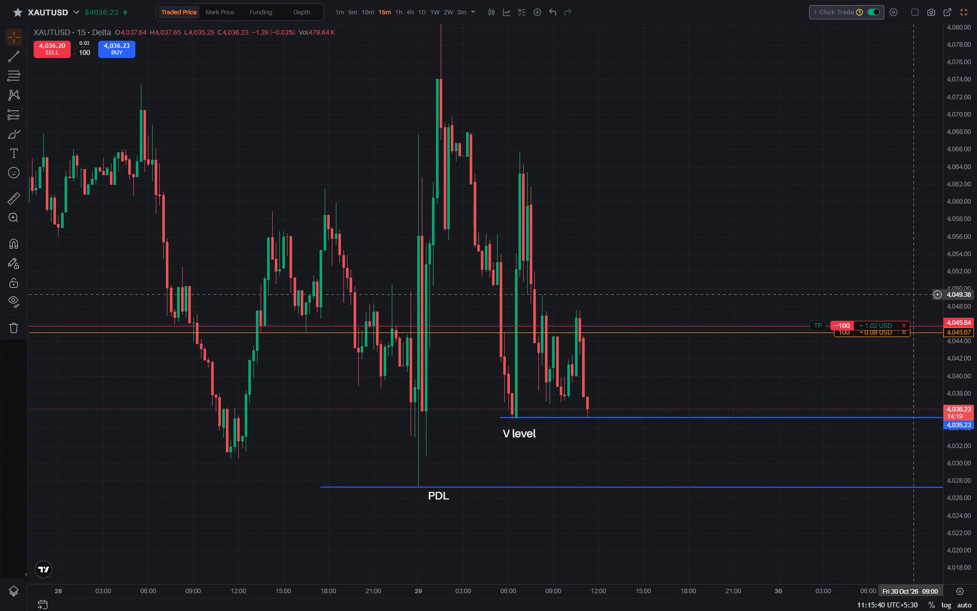
# Close the open 100-lot XAUTUSD short position from its line on the 15-minute chart.
pyautogui.click(907, 323)
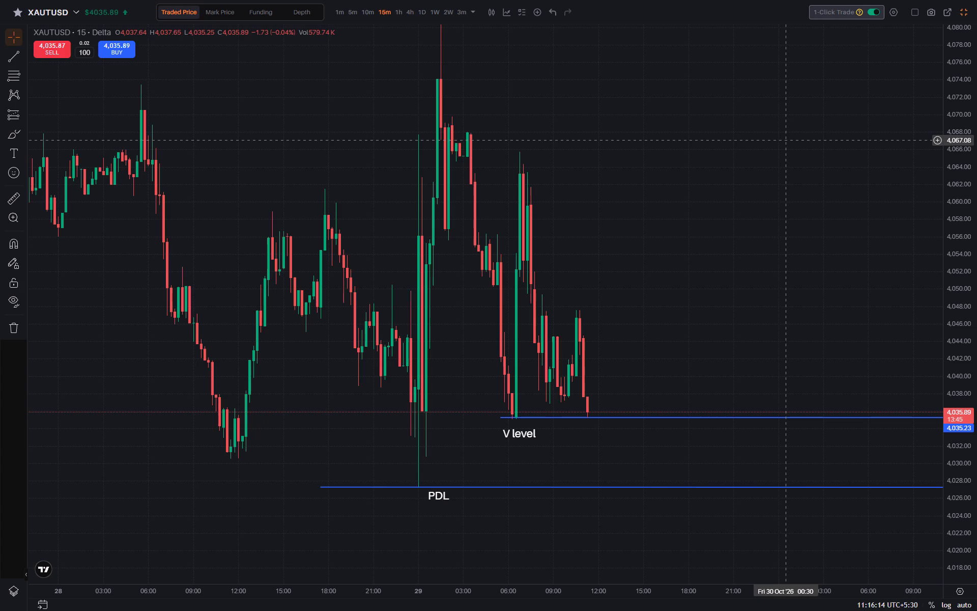
# Examine XAUTUSD price action around the V level on the 1-minute chart, then against the V level and PDL on the 5-minute chart.
pyautogui.click(342, 9)
pyautogui.moveTo(709, 313); pyautogui.dragTo(753, 152)
pyautogui.moveTo(694, 226); pyautogui.dragTo(768, 197)
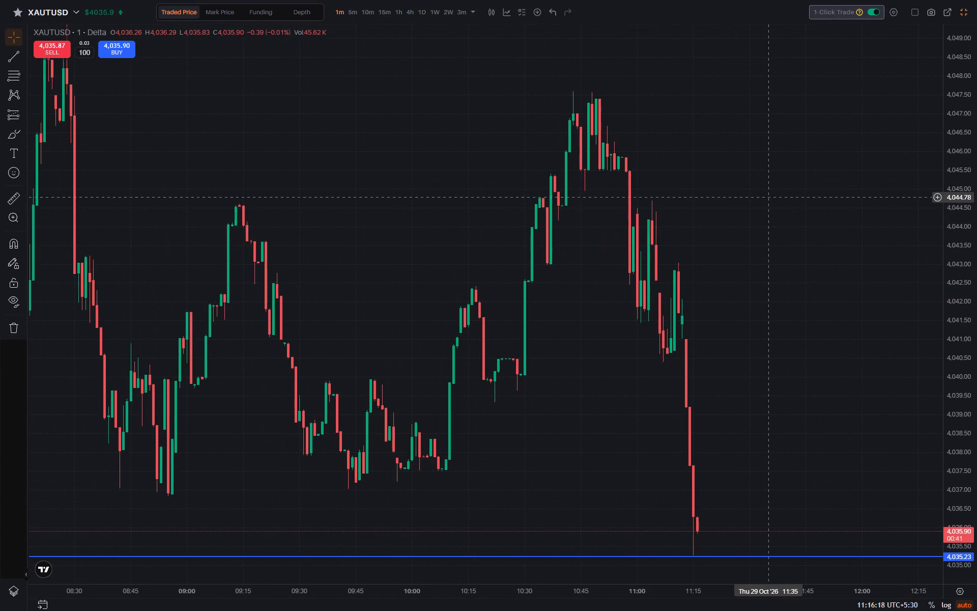
pyautogui.hscroll(2, 770, 214)
pyautogui.scroll(-1, 770, 214)
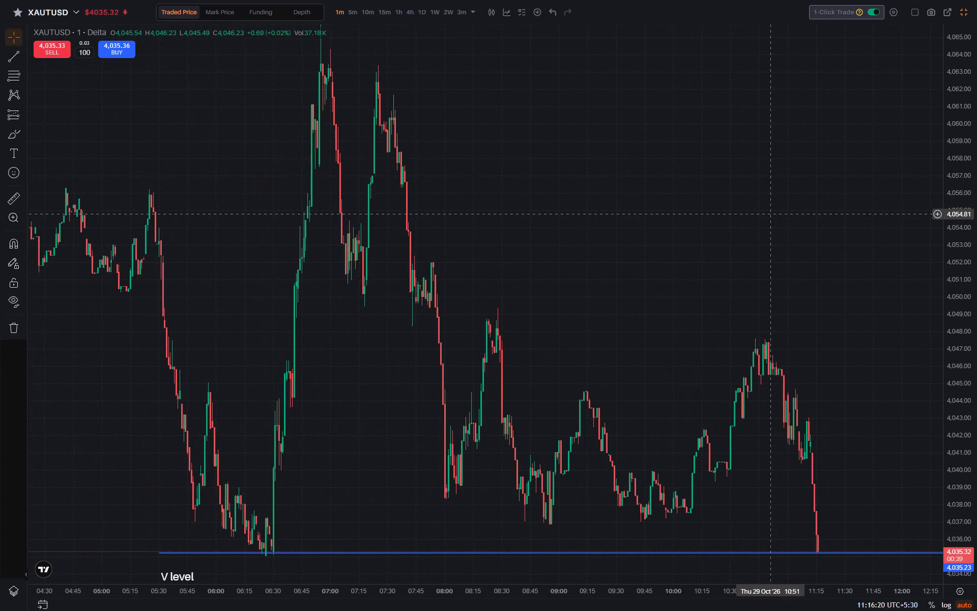
pyautogui.scroll(-1, 770, 214)
pyautogui.scroll(3, 770, 214)
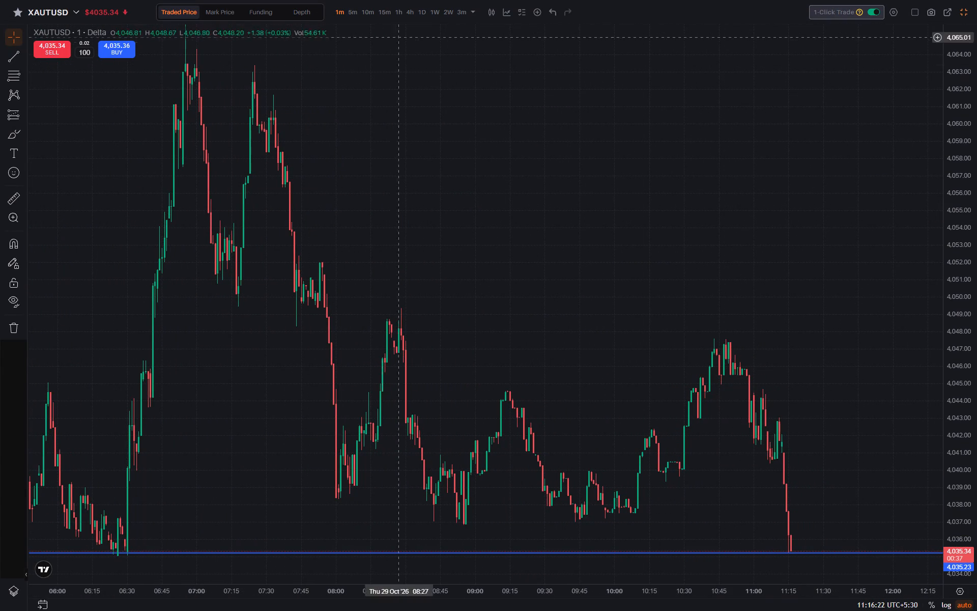
pyautogui.click(351, 12)
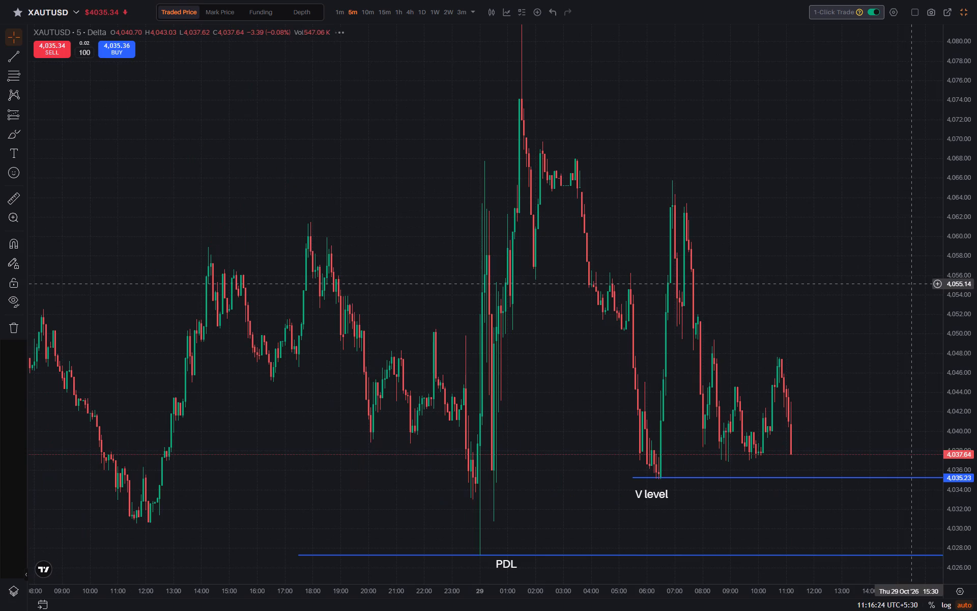
pyautogui.moveTo(967, 185); pyautogui.dragTo(970, 248)
pyautogui.moveTo(912, 256); pyautogui.dragTo(864, 169)
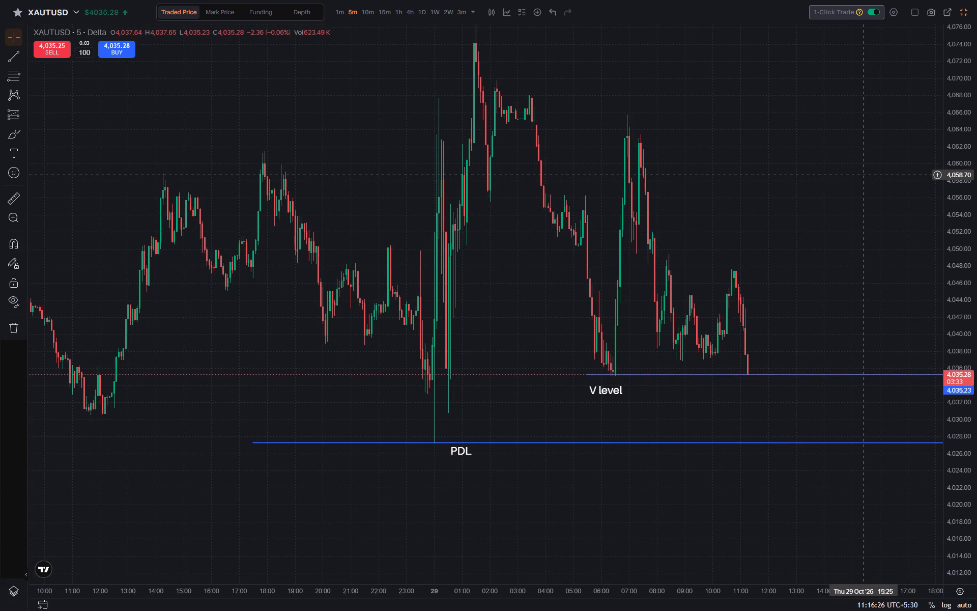
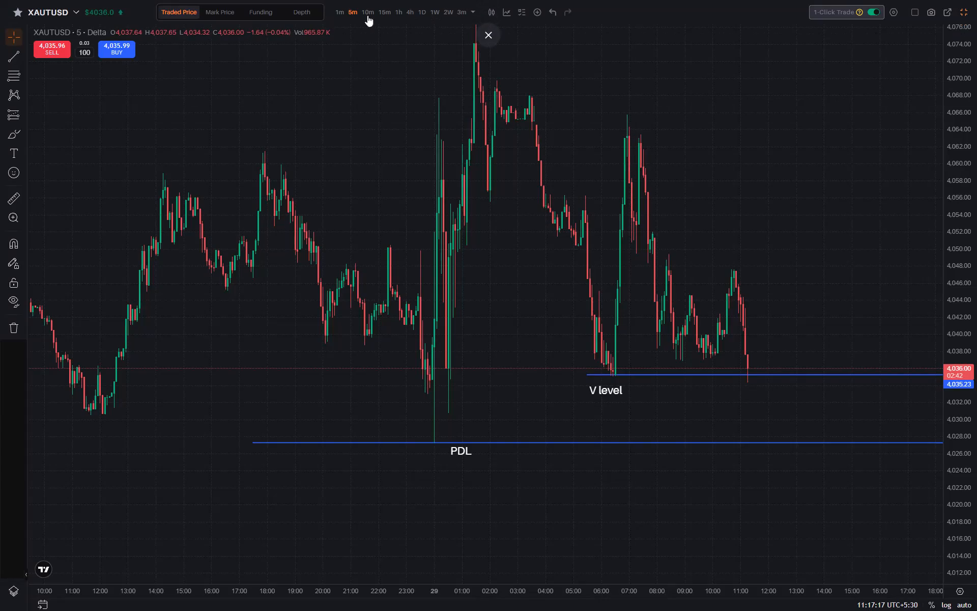
# Examine XAUTUSD price action on the 1-minute chart against the V level and the PDL line below it.
pyautogui.click(337, 13)
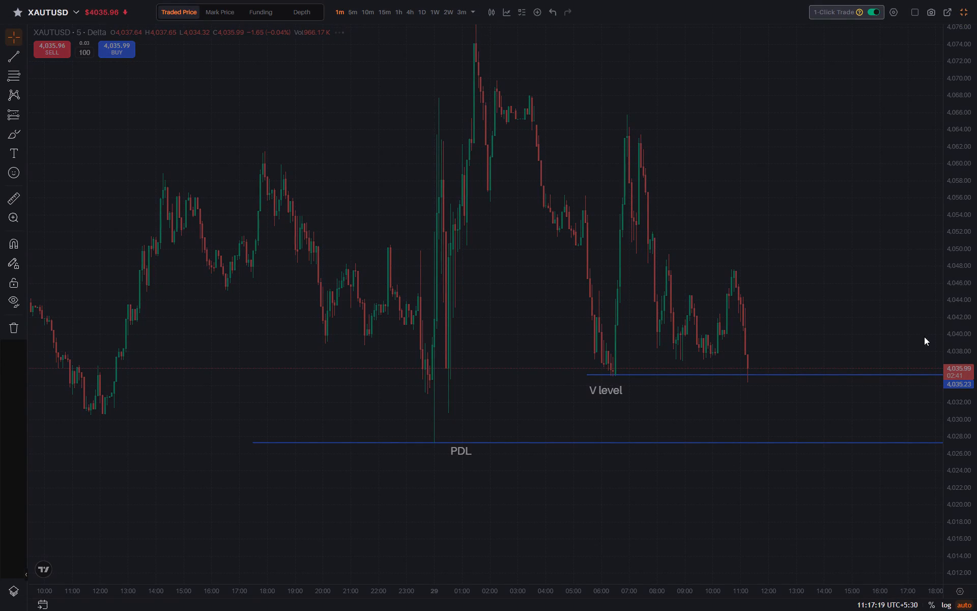
pyautogui.moveTo(850, 373); pyautogui.dragTo(816, 312)
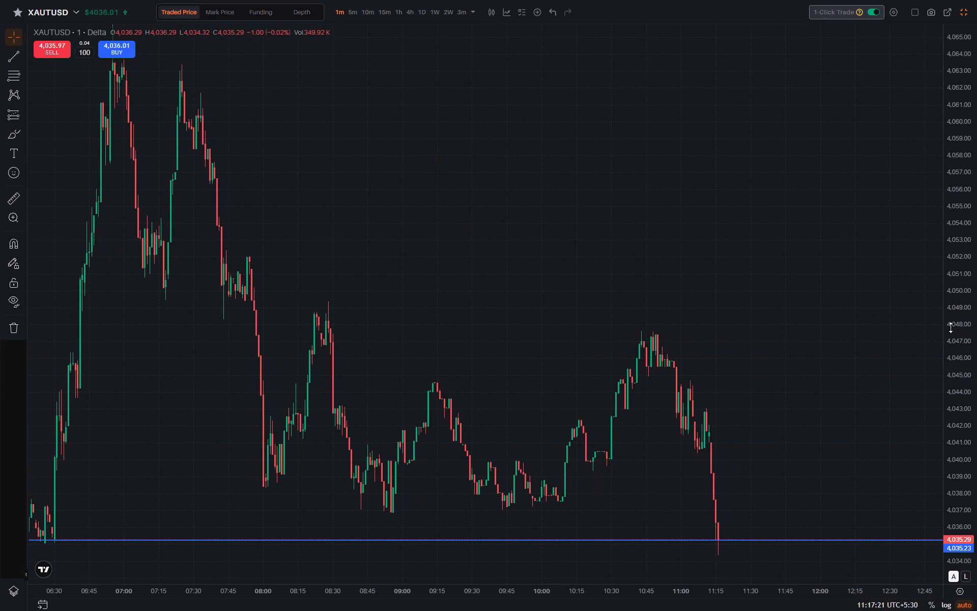
pyautogui.moveTo(951, 320); pyautogui.dragTo(955, 361)
pyautogui.moveTo(865, 329); pyautogui.dragTo(839, 302)
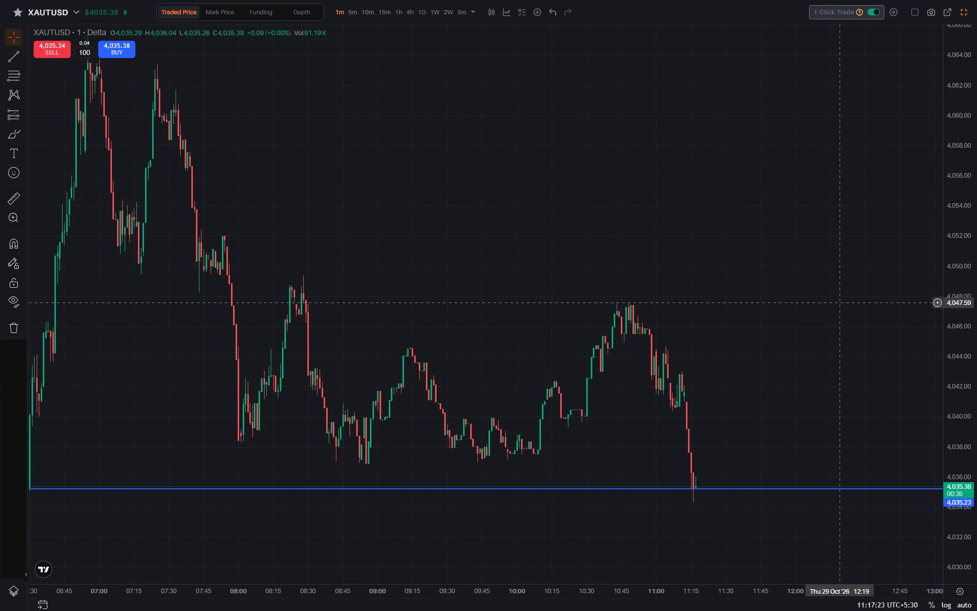
pyautogui.moveTo(864, 359); pyautogui.dragTo(849, 297)
pyautogui.moveTo(845, 321); pyautogui.dragTo(844, 319)
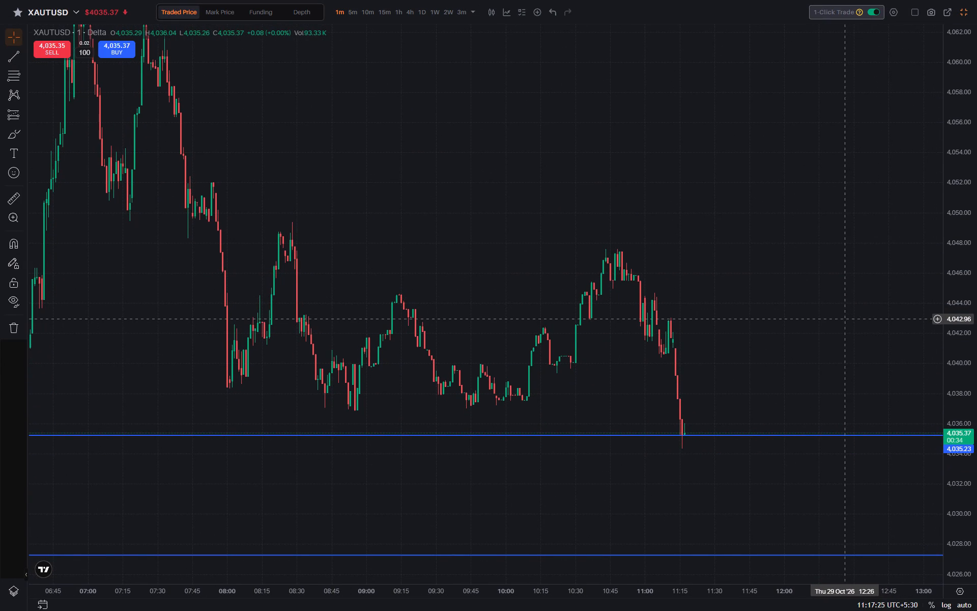
pyautogui.moveTo(844, 319); pyautogui.dragTo(839, 310)
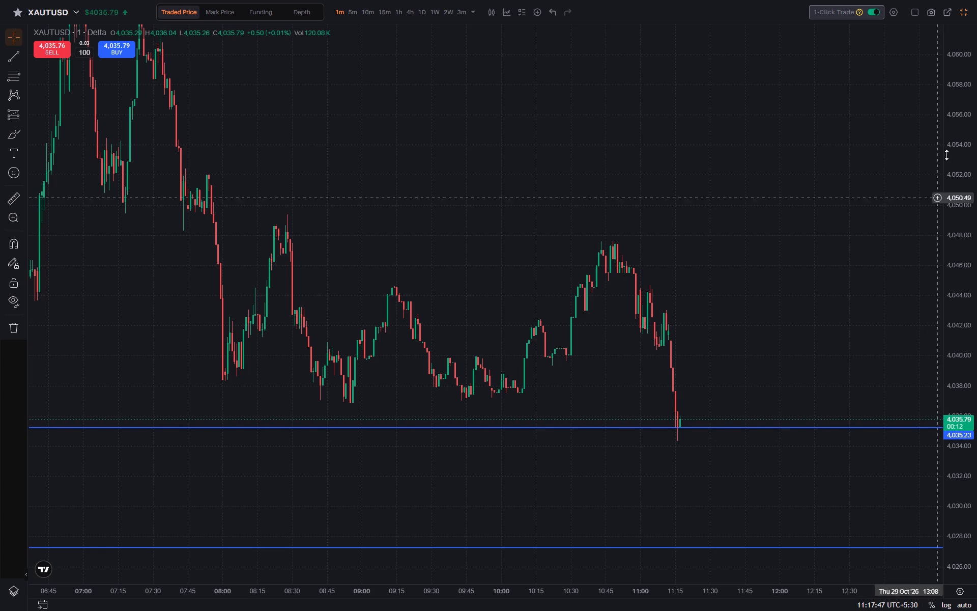
# Place a market order to go long 100 lots of XAUTUSD at 100x leverage.
pyautogui.click(965, 8)
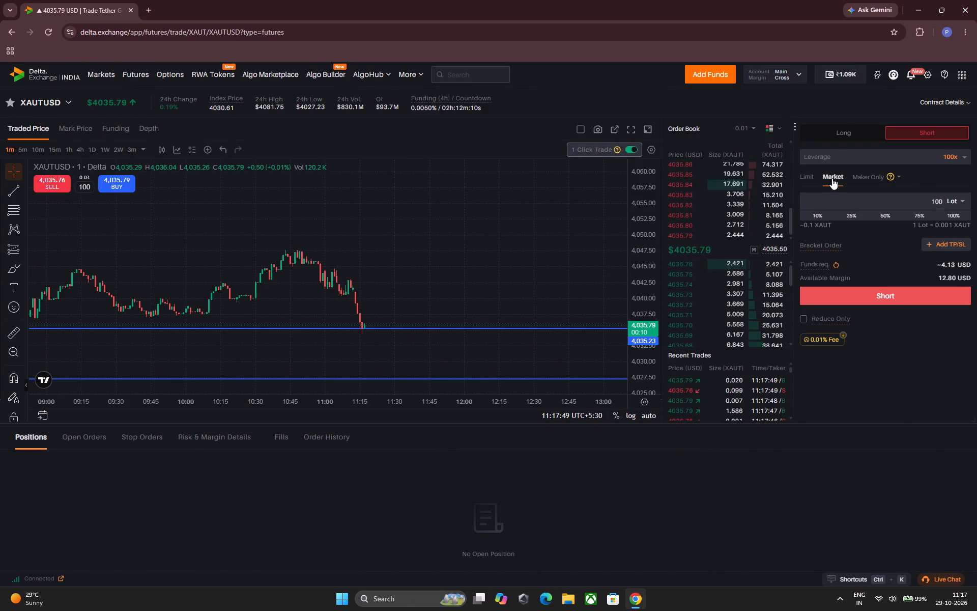
pyautogui.click(841, 132)
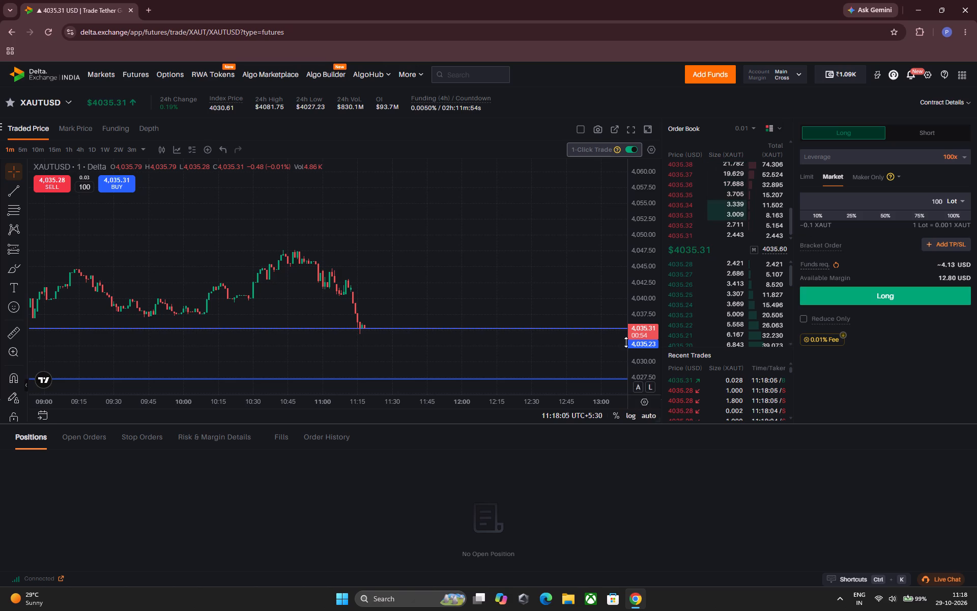
pyautogui.moveTo(583, 250); pyautogui.dragTo(570, 238)
pyautogui.click(634, 126)
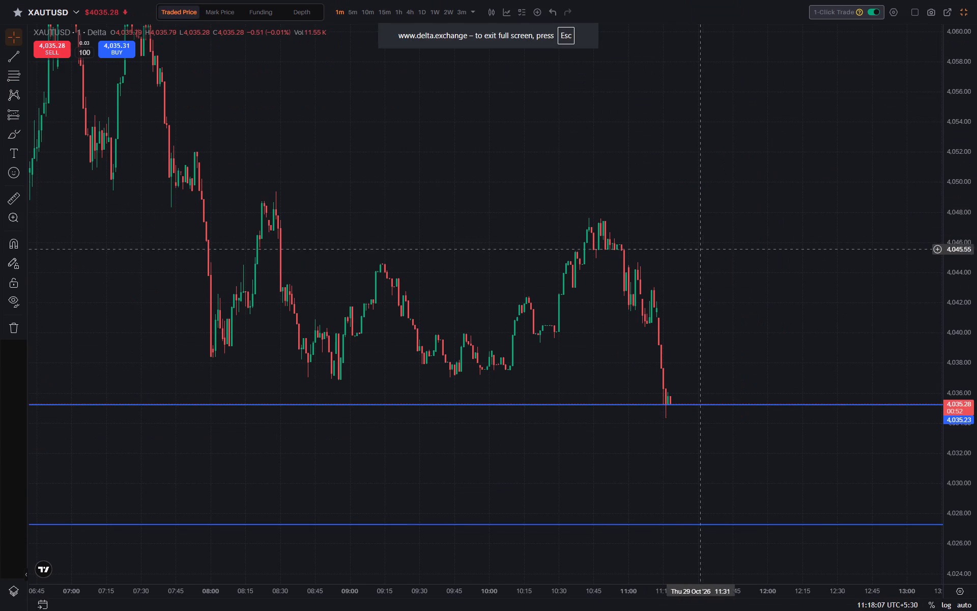
pyautogui.moveTo(724, 255); pyautogui.dragTo(715, 244)
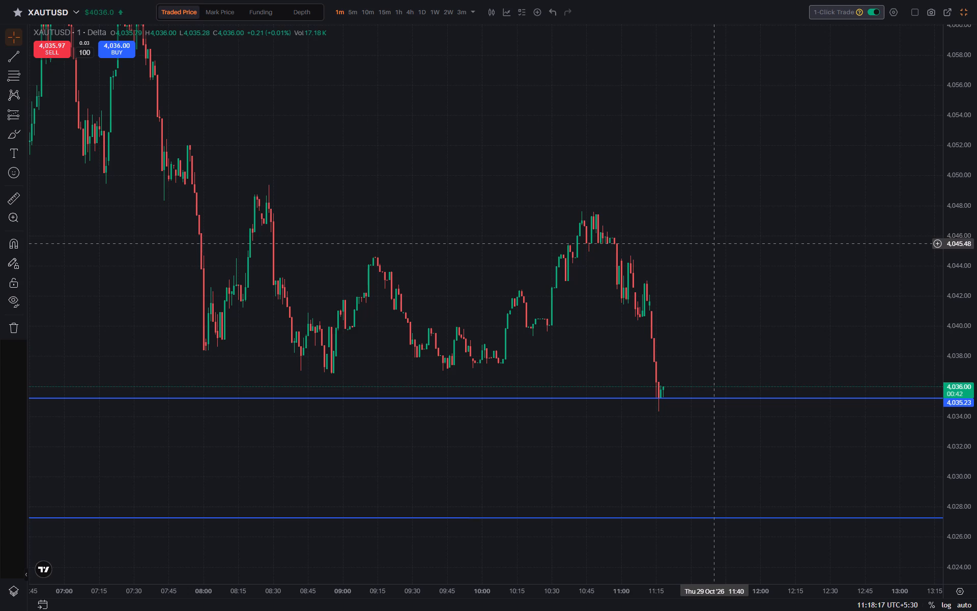
pyautogui.click(962, 14)
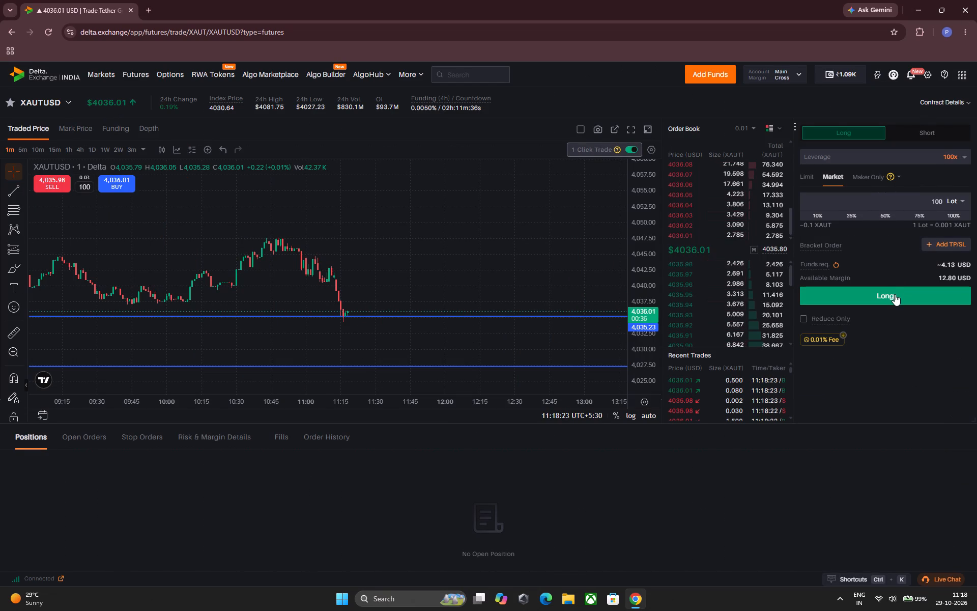
pyautogui.click(895, 294)
pyautogui.click(407, 370)
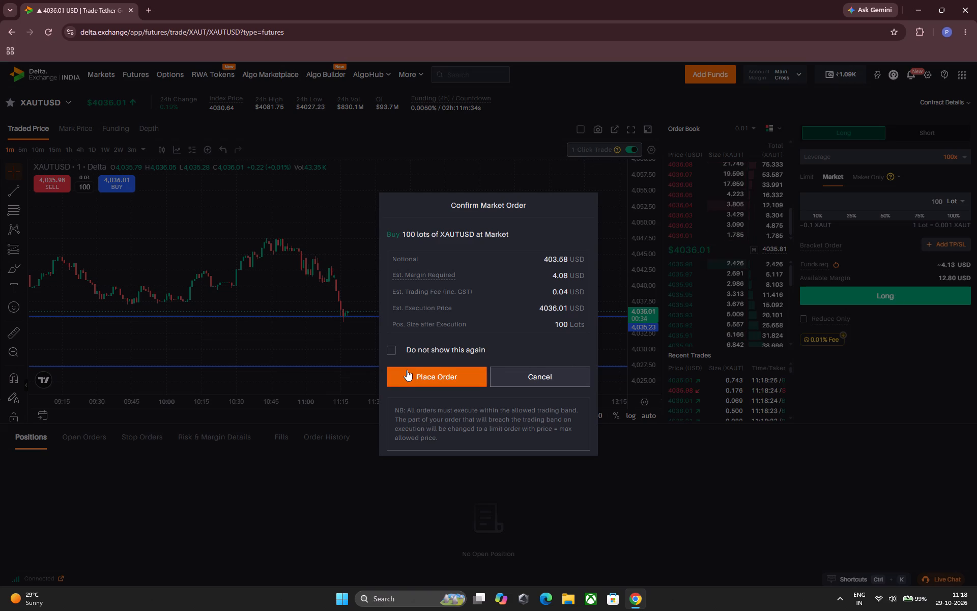
# Set a stop loss at 4,033.99 for the 100-lot long on the full-screen chart, just below the latest swing low.
pyautogui.click(632, 132)
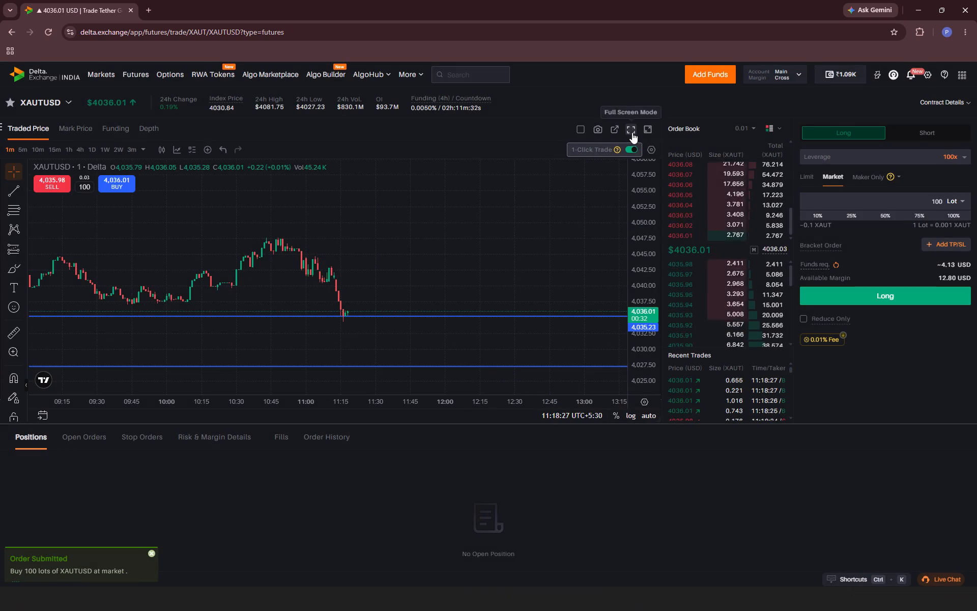
pyautogui.moveTo(782, 279); pyautogui.dragTo(730, 226)
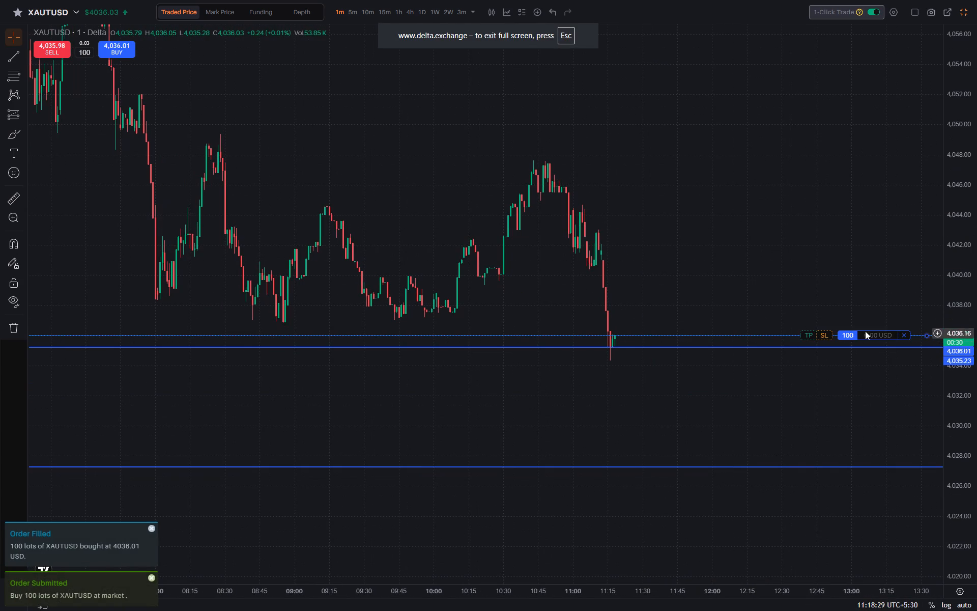
pyautogui.moveTo(826, 332); pyautogui.dragTo(825, 357)
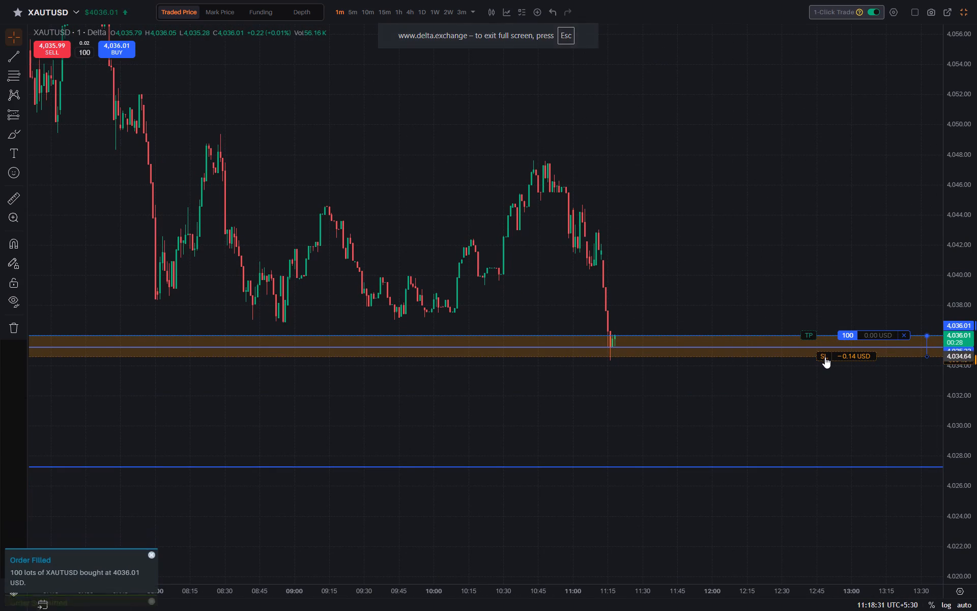
pyautogui.moveTo(825, 357); pyautogui.dragTo(825, 360)
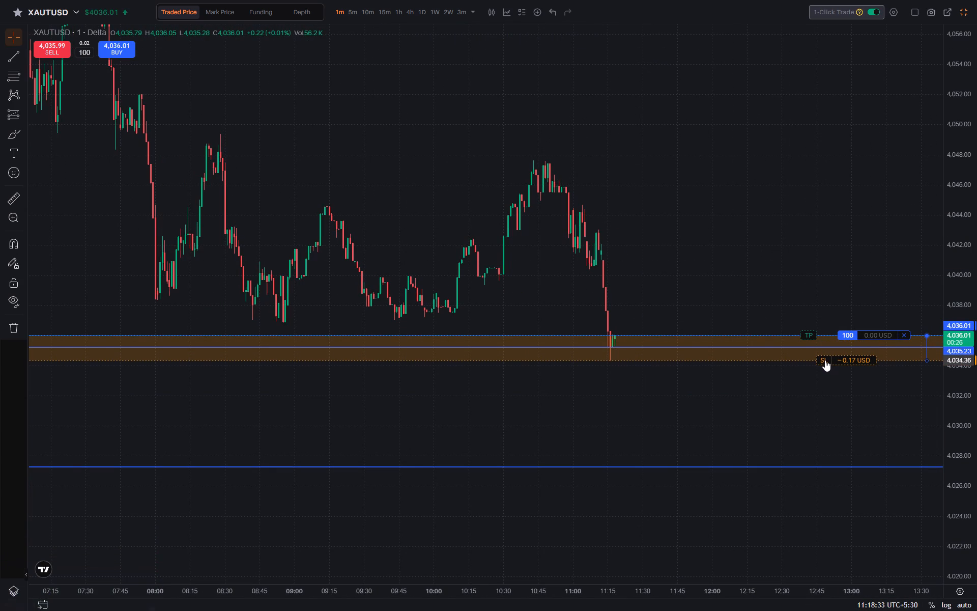
pyautogui.moveTo(825, 360); pyautogui.dragTo(825, 366)
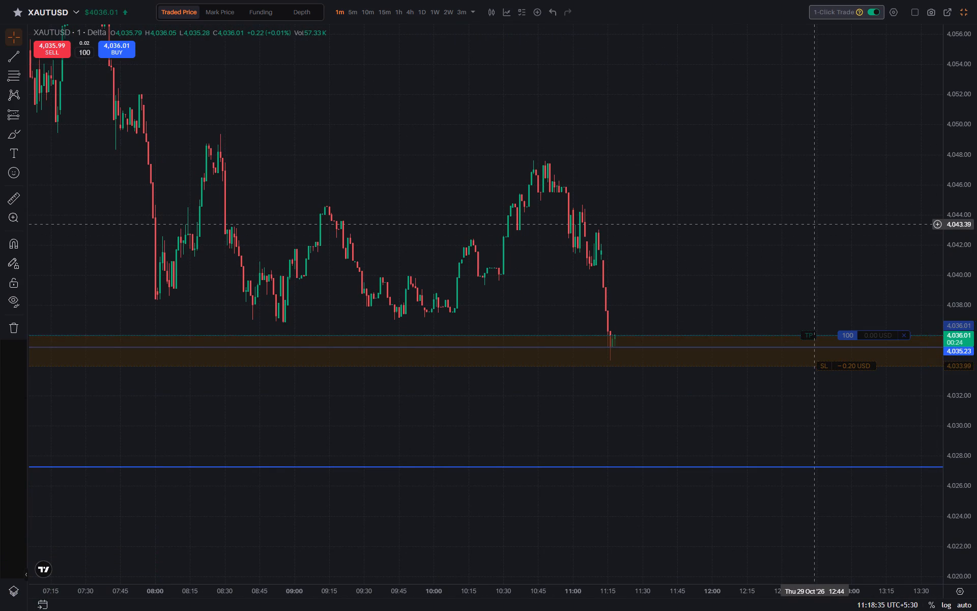
pyautogui.click(815, 224)
# Set a take profit at 4,047.65 for the 100-lot long, level with the recent swing high near 10:45.
pyautogui.moveTo(815, 224); pyautogui.dragTo(798, 220)
pyautogui.moveTo(783, 198); pyautogui.dragTo(755, 195)
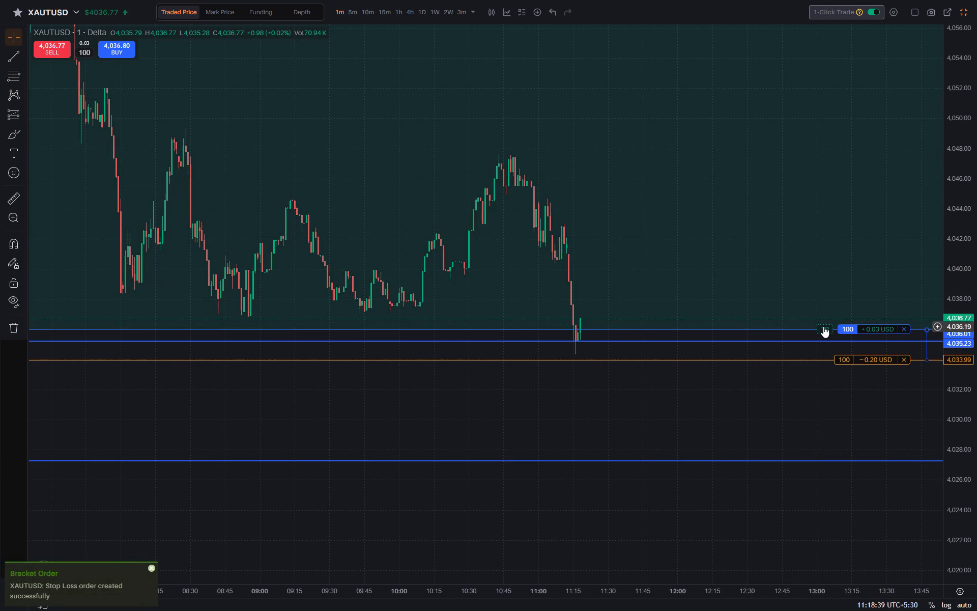
pyautogui.moveTo(823, 326); pyautogui.dragTo(817, 155)
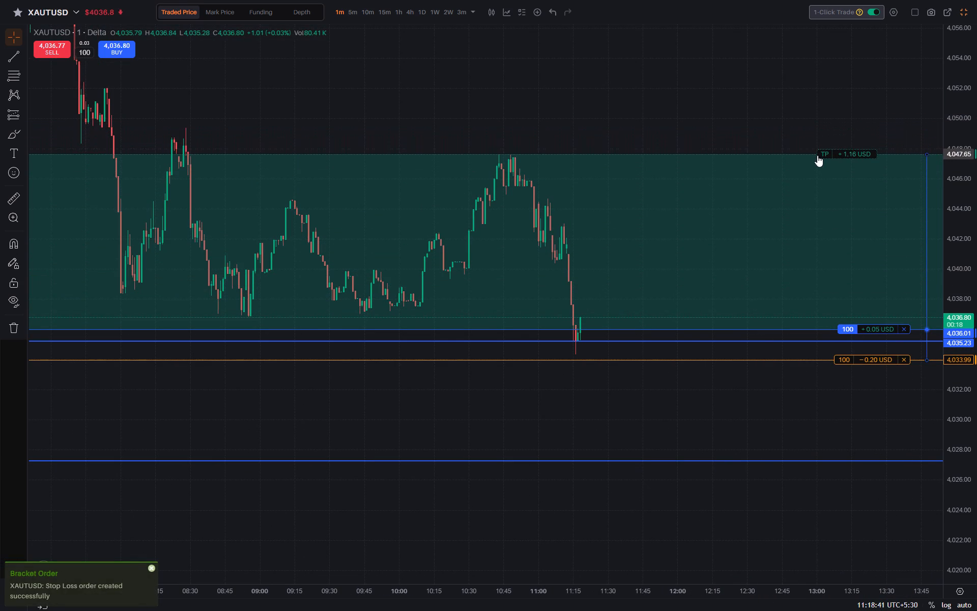
pyautogui.moveTo(817, 155); pyautogui.dragTo(819, 154)
pyautogui.click(793, 99)
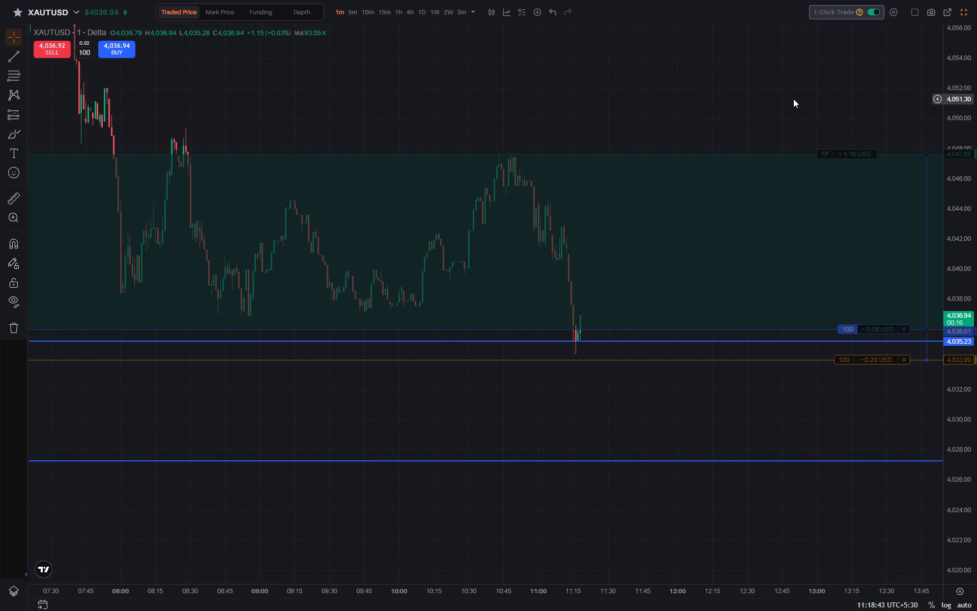
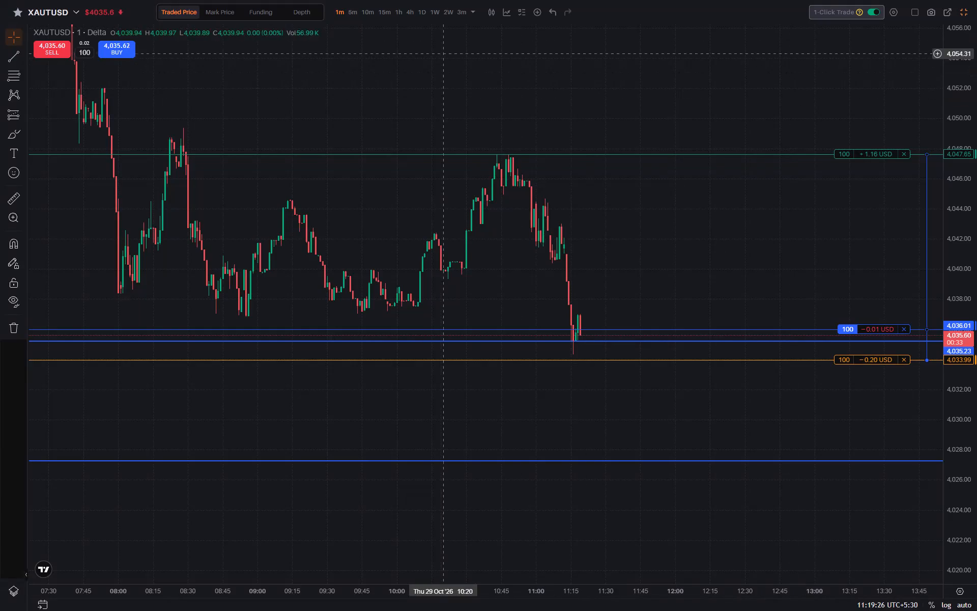
# Examine the open XAUTUSD long on the 5-minute and 1-minute charts against its stop loss, take profit, the V level and PDL.
pyautogui.click(352, 14)
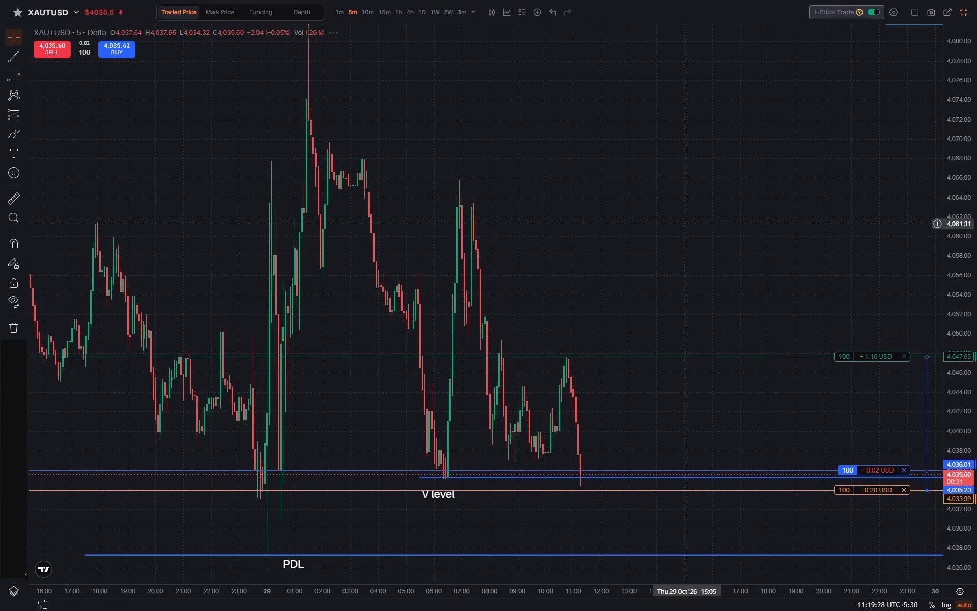
pyautogui.moveTo(789, 266); pyautogui.dragTo(790, 184)
pyautogui.moveTo(952, 179); pyautogui.dragTo(952, 196)
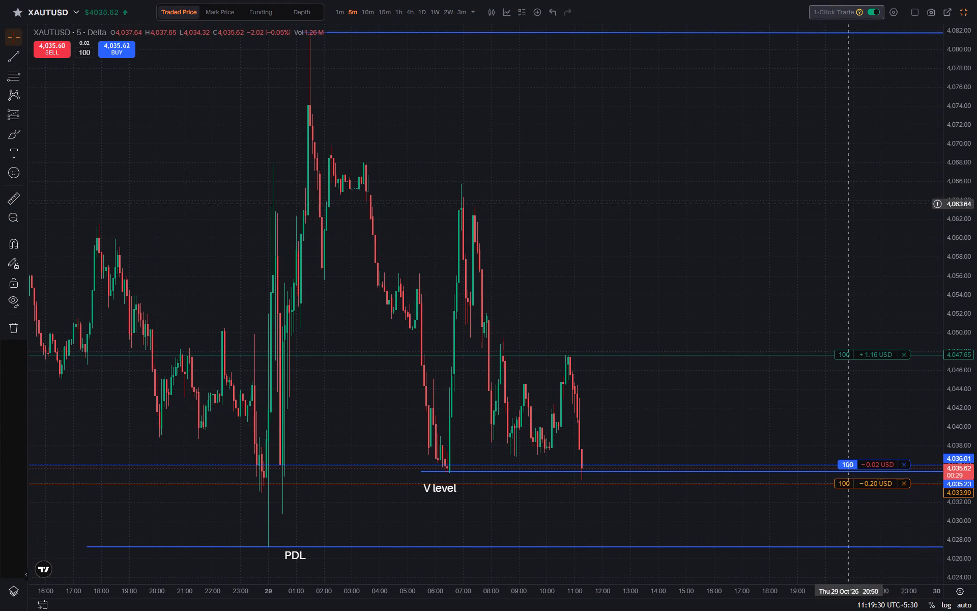
pyautogui.moveTo(836, 207); pyautogui.dragTo(841, 151)
pyautogui.moveTo(817, 175); pyautogui.dragTo(822, 163)
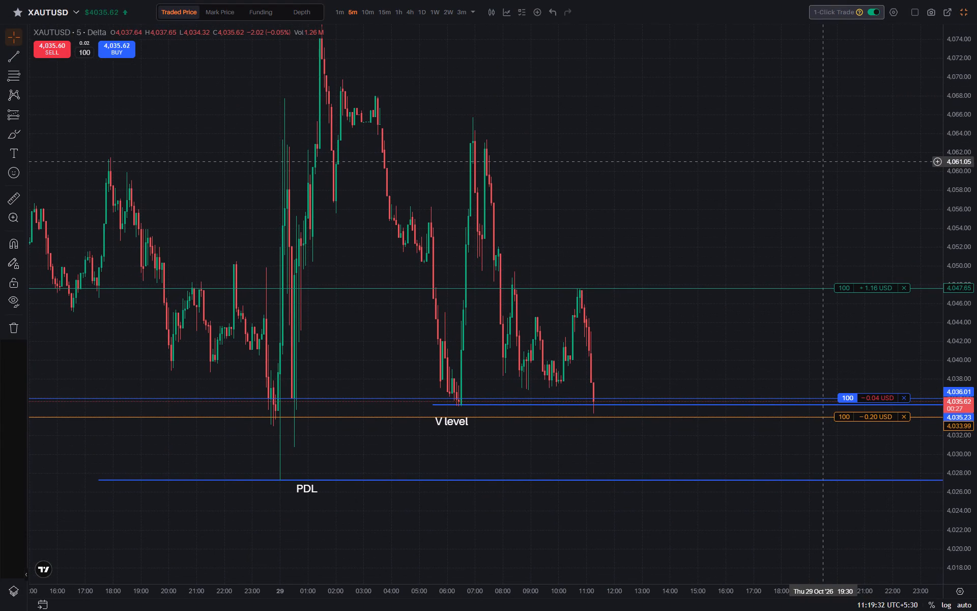
pyautogui.moveTo(815, 166); pyautogui.dragTo(816, 155)
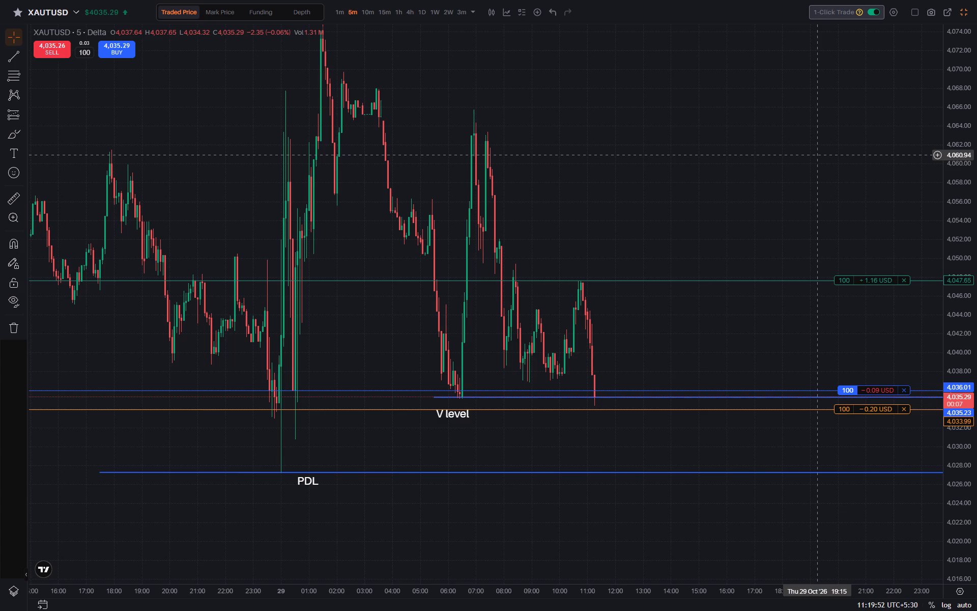
pyautogui.click(336, 12)
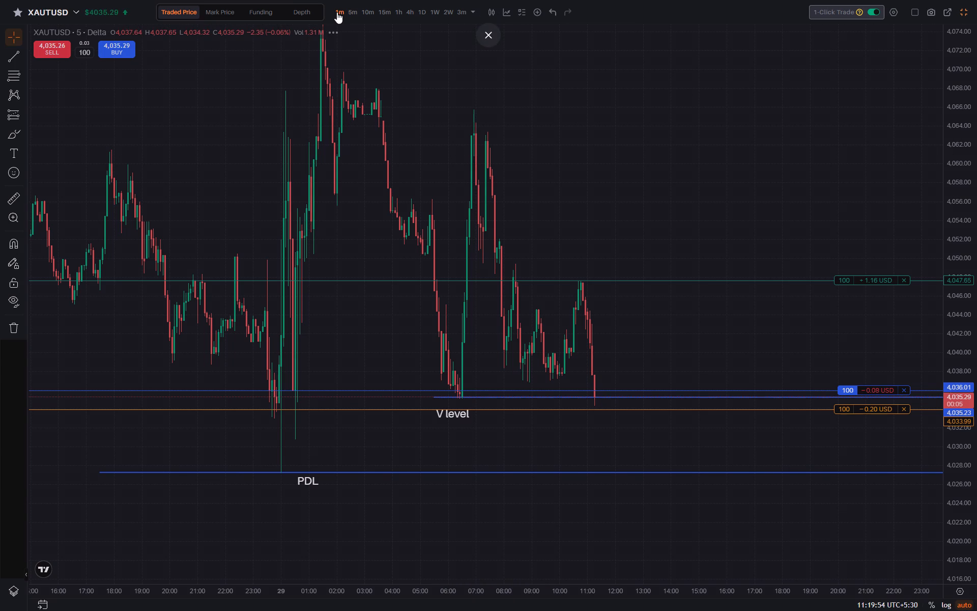
pyautogui.moveTo(729, 234); pyautogui.dragTo(731, 181)
pyautogui.moveTo(962, 193); pyautogui.dragTo(962, 247)
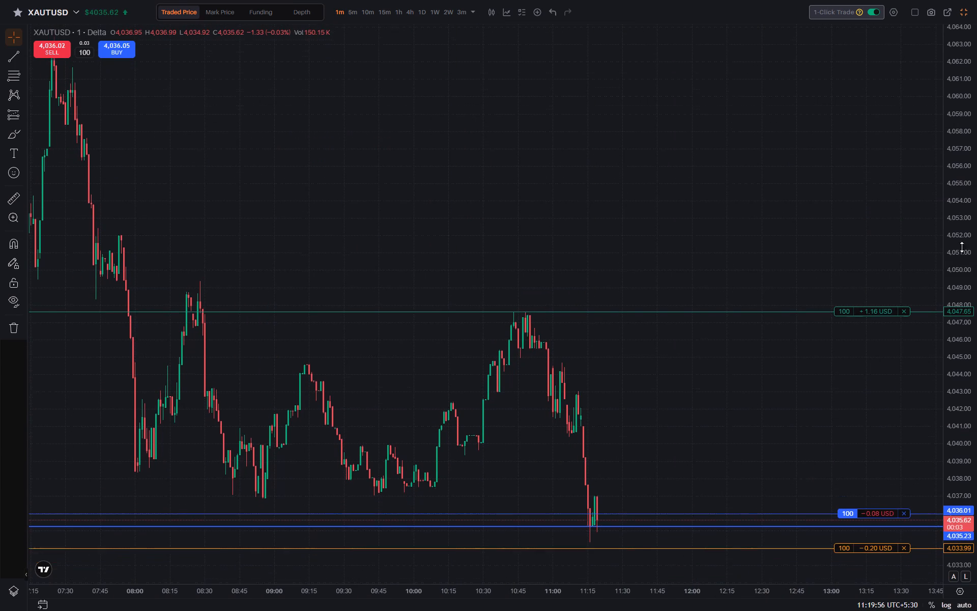
pyautogui.moveTo(962, 247); pyautogui.dragTo(961, 279)
pyautogui.moveTo(675, 192); pyautogui.dragTo(684, 117)
pyautogui.moveTo(703, 326); pyautogui.dragTo(740, 297)
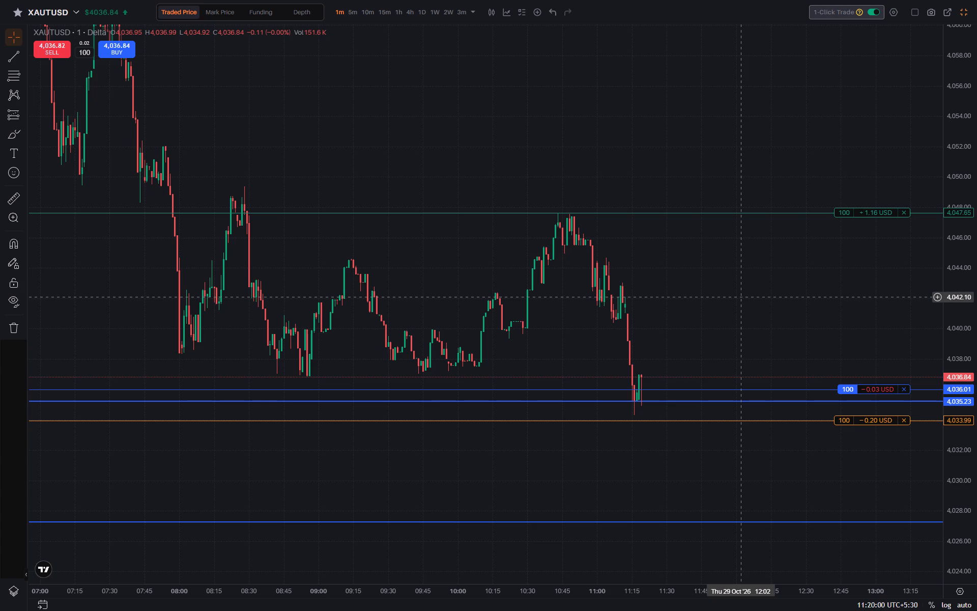
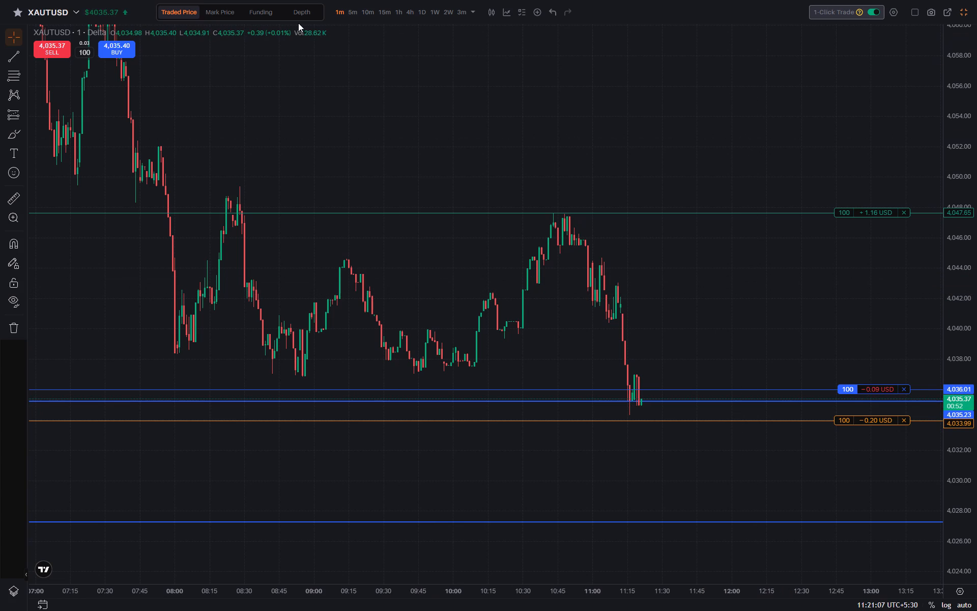
# Examine the open XAUTUSD long on the 5-minute chart against its stop loss, take profit, the V level and PDL.
pyautogui.click(357, 13)
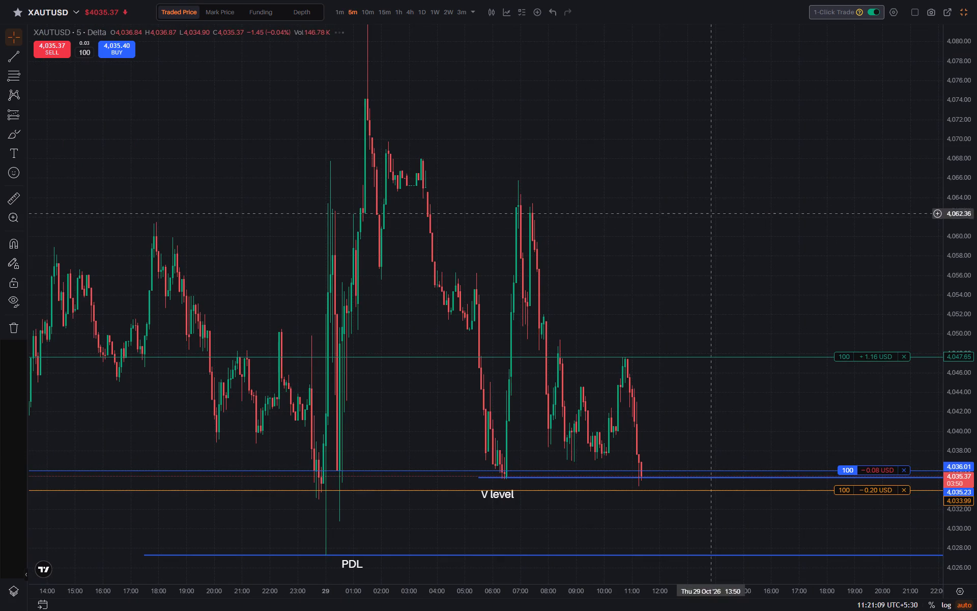
pyautogui.moveTo(952, 163); pyautogui.dragTo(954, 205)
pyautogui.moveTo(772, 251); pyautogui.dragTo(764, 184)
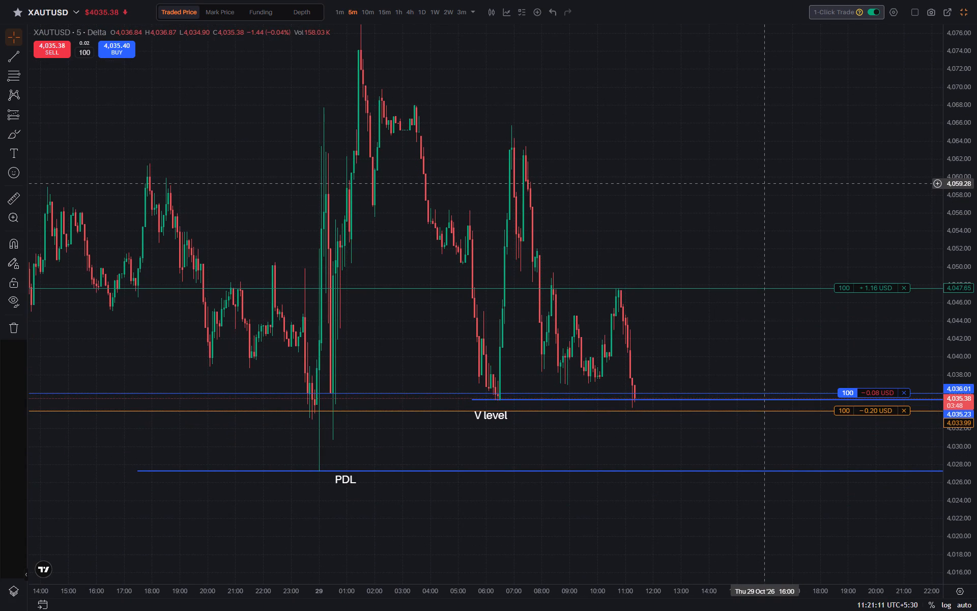
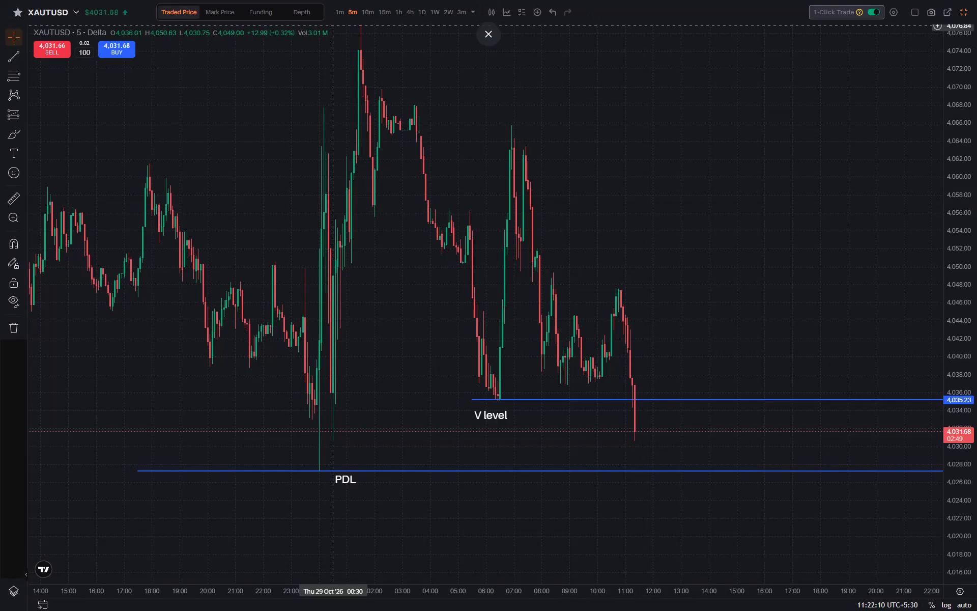
# Examine XAUTUSD's price against the V level and PDL on the 1-minute chart, and return to the 5-minute timeframe.
pyautogui.click(339, 16)
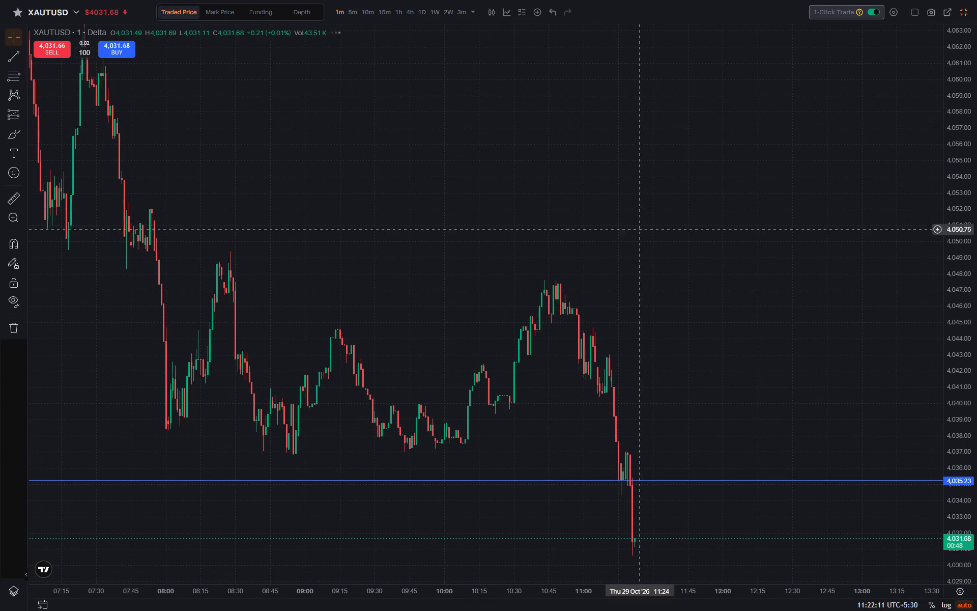
pyautogui.moveTo(713, 294); pyautogui.dragTo(705, 225)
pyautogui.moveTo(955, 205); pyautogui.dragTo(957, 316)
pyautogui.moveTo(767, 317); pyautogui.dragTo(820, 238)
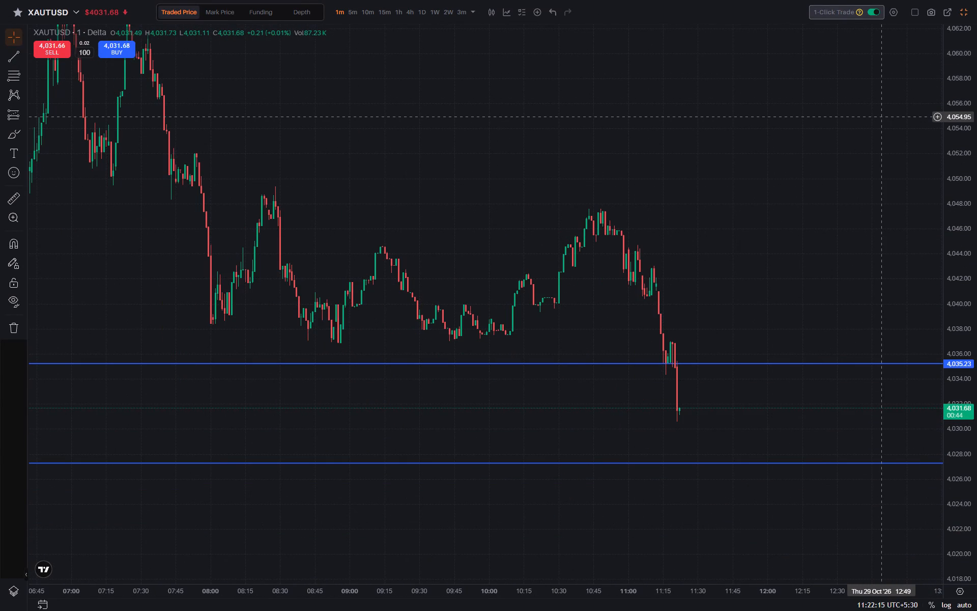
pyautogui.click(355, 10)
# Leave the full-screen chart, minimize the browser window and launch Kuro from the desktop.
pyautogui.click(964, 8)
pyautogui.click(917, 9)
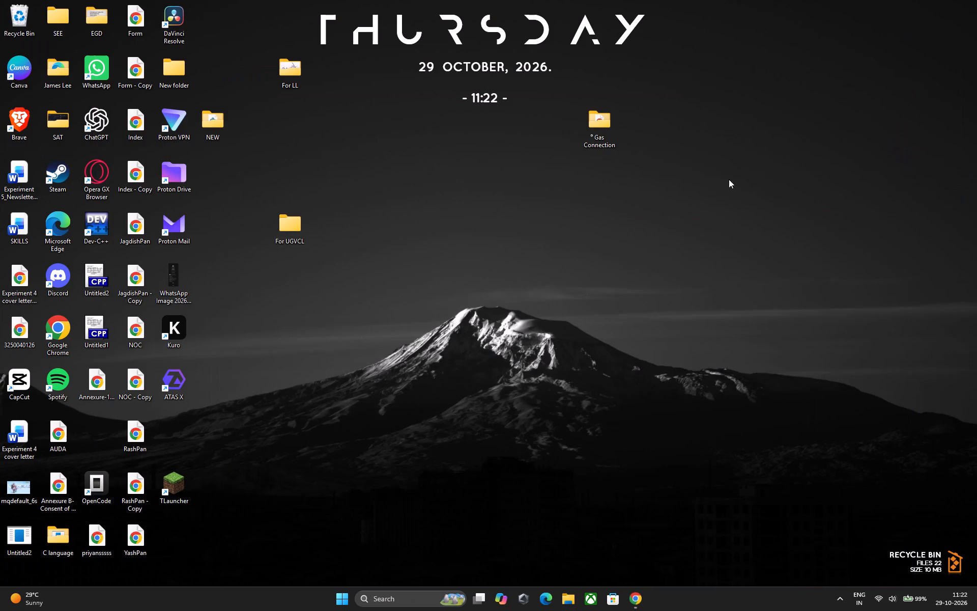
pyautogui.doubleClick(177, 331)
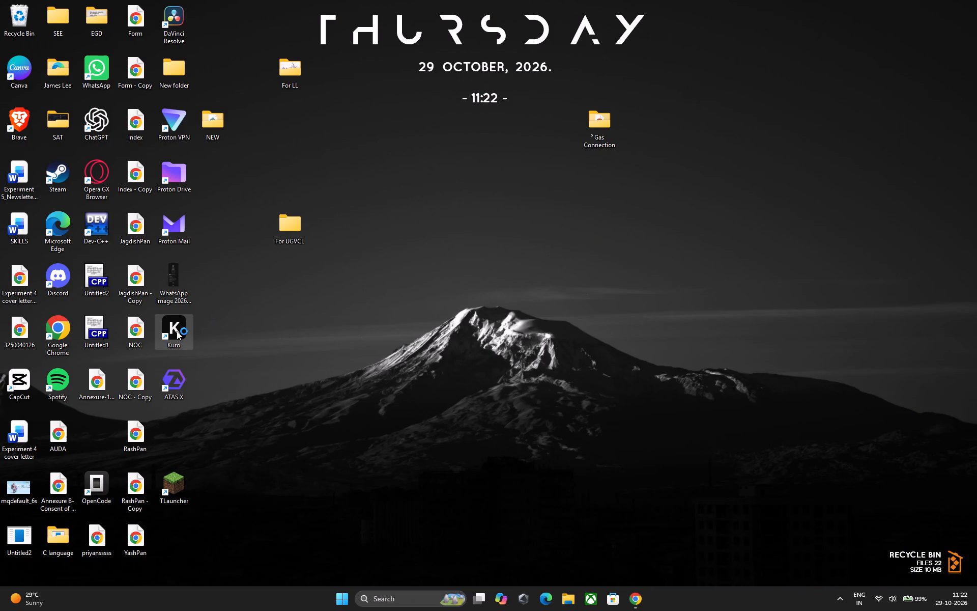
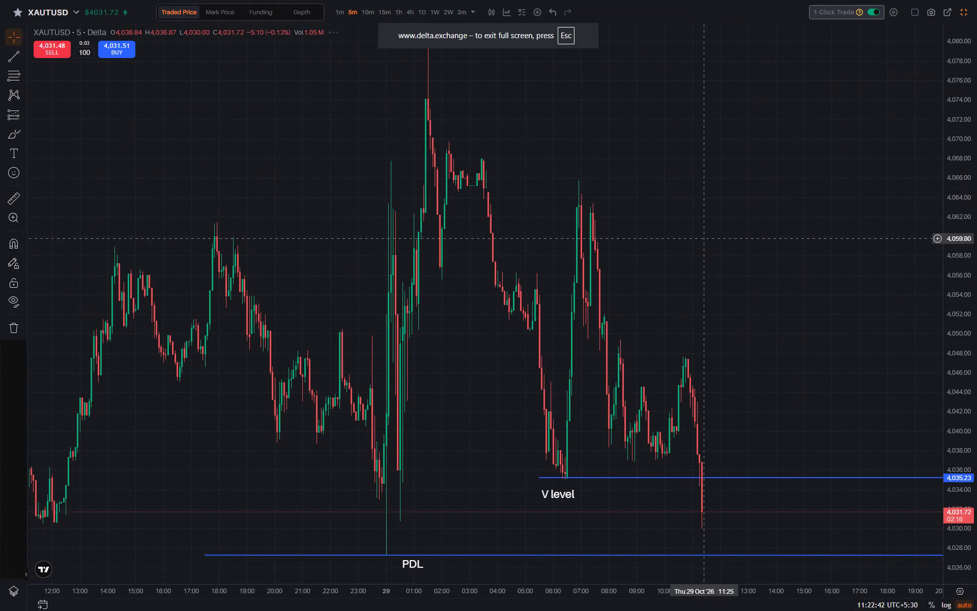
# Examine XAUTUSD's price action around the V level and PDL, comparing the 1-minute and 5-minute charts and ending on the 1-minute timeframe.
pyautogui.moveTo(791, 242); pyautogui.dragTo(728, 221)
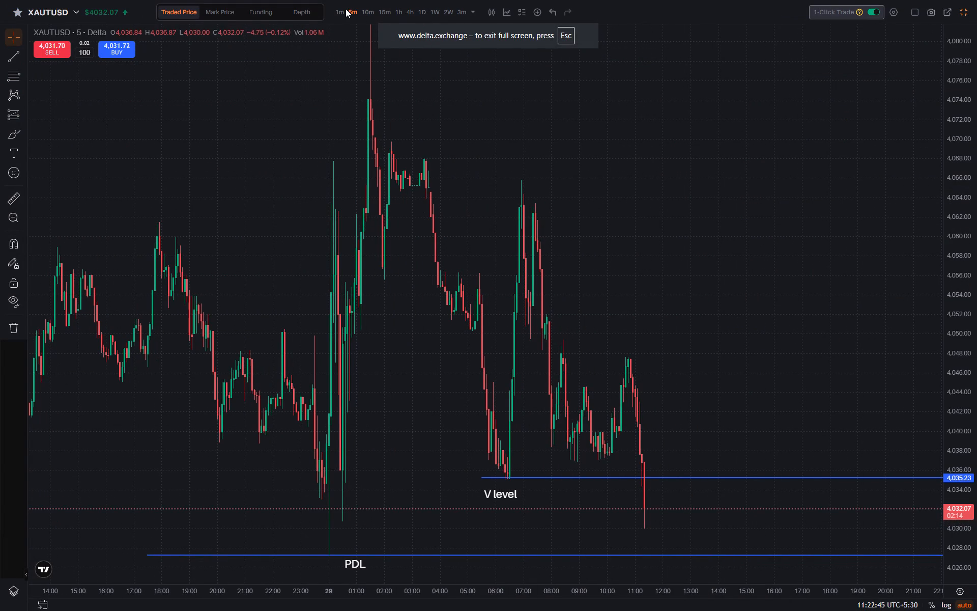
pyautogui.click(342, 11)
pyautogui.moveTo(968, 182); pyautogui.dragTo(974, 304)
pyautogui.moveTo(815, 321); pyautogui.dragTo(805, 242)
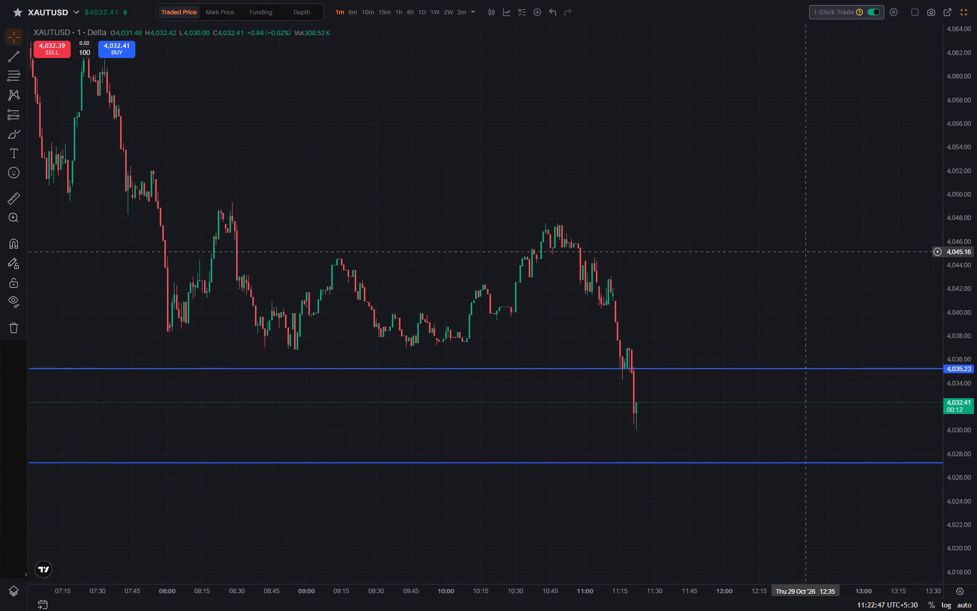
pyautogui.moveTo(805, 242); pyautogui.dragTo(804, 237)
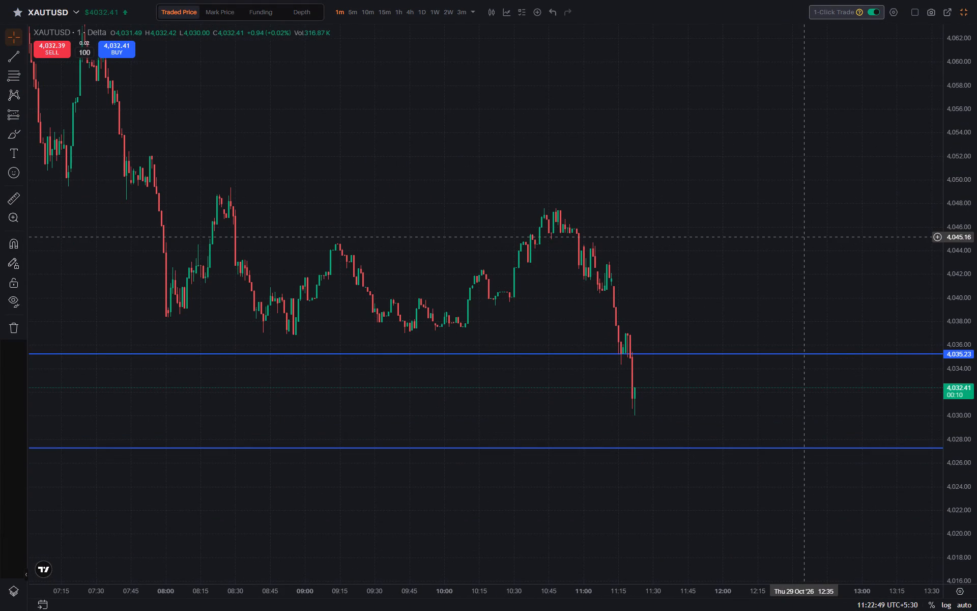
pyautogui.click(353, 12)
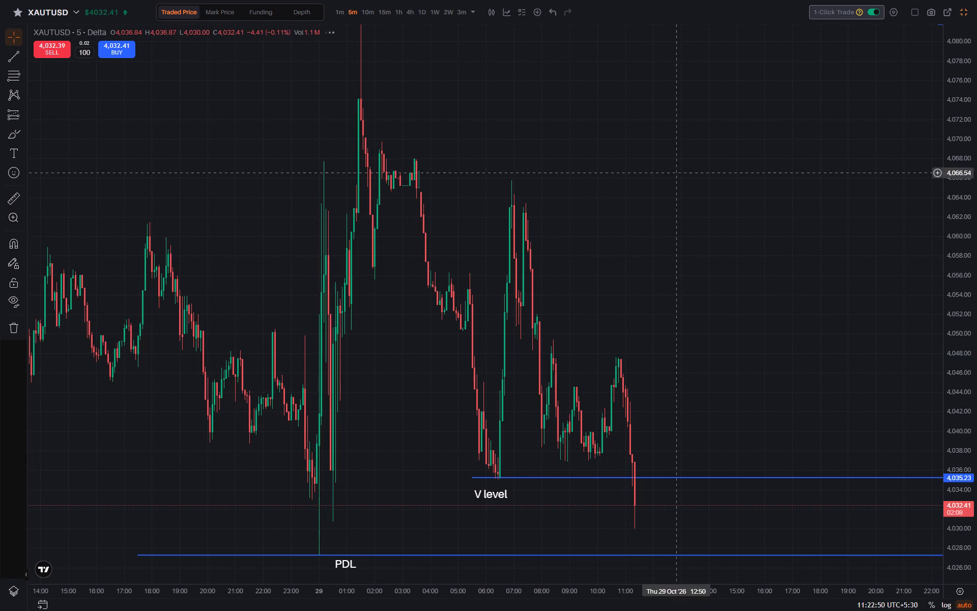
pyautogui.moveTo(952, 207); pyautogui.dragTo(952, 263)
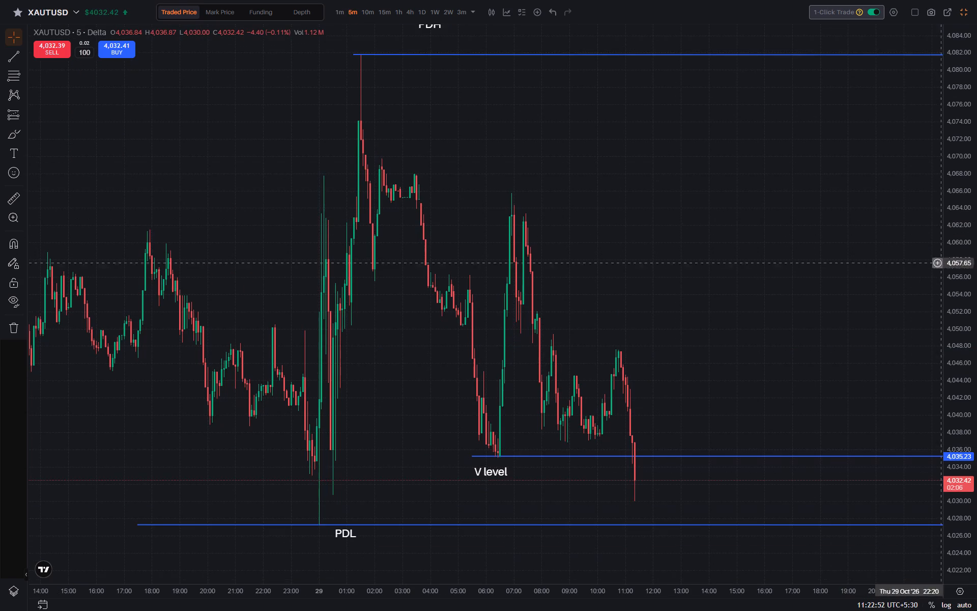
pyautogui.moveTo(827, 289); pyautogui.dragTo(841, 204)
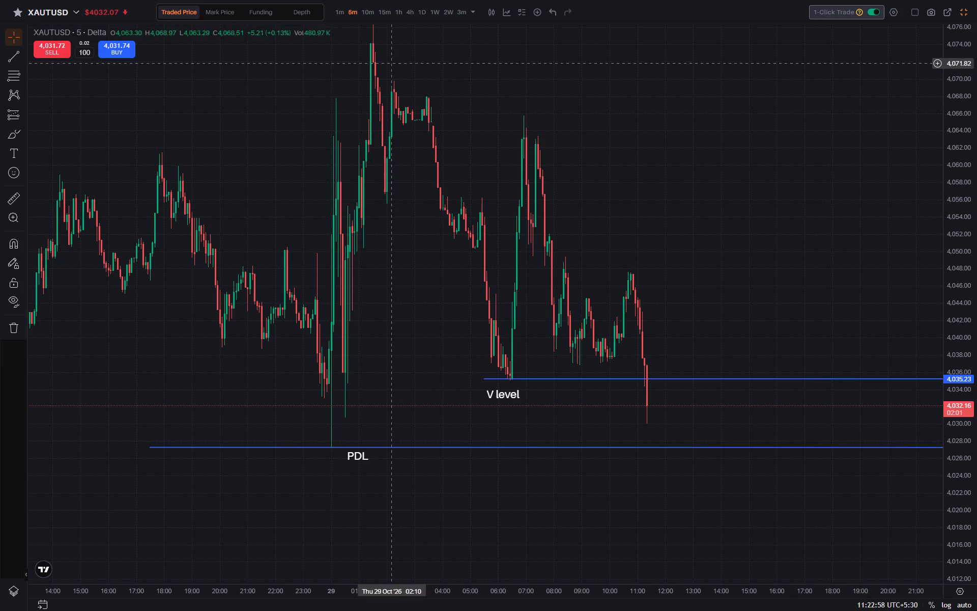
pyautogui.click(342, 10)
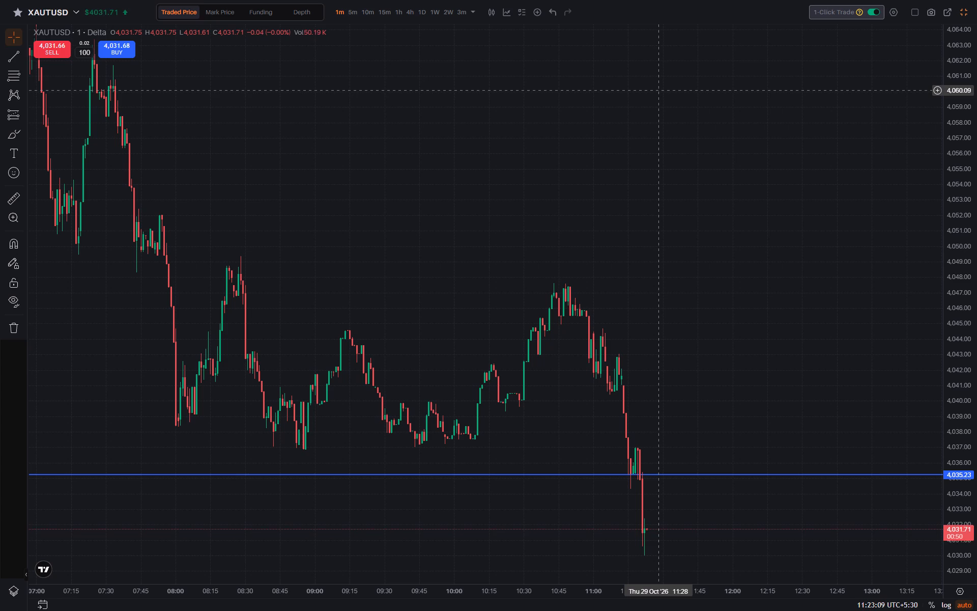
pyautogui.click(354, 15)
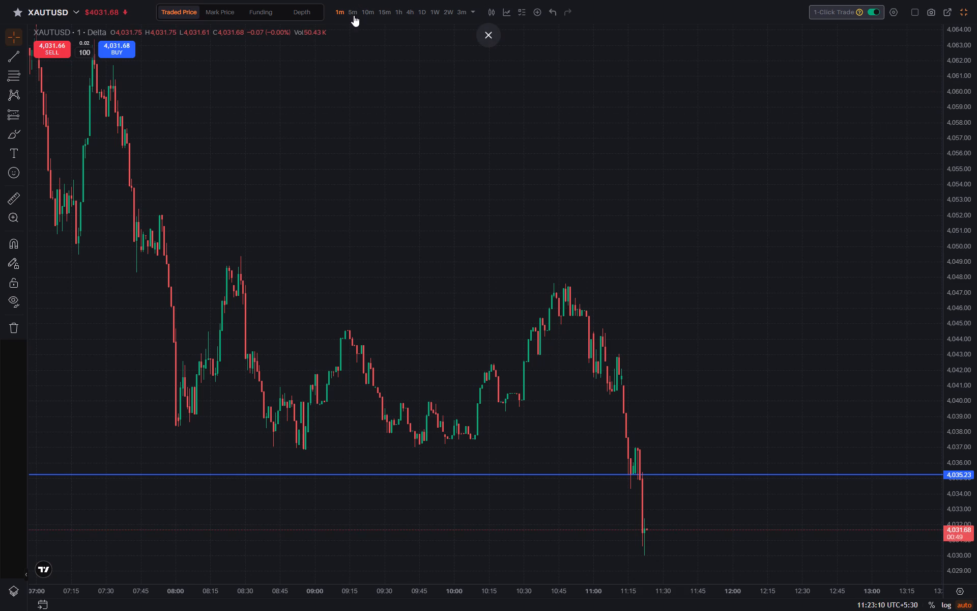
pyautogui.moveTo(758, 239); pyautogui.dragTo(743, 209)
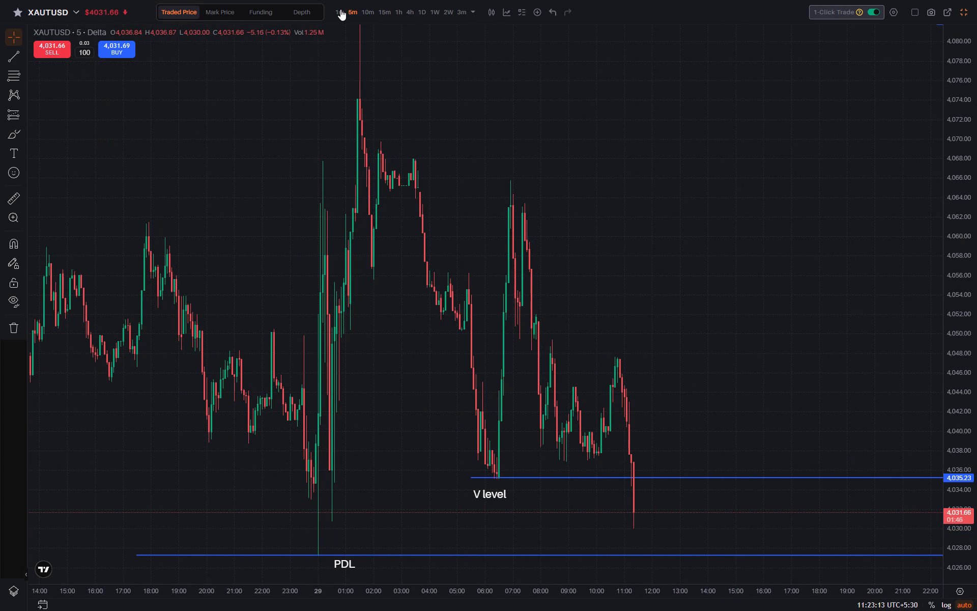
pyautogui.click(340, 9)
pyautogui.moveTo(948, 126); pyautogui.dragTo(956, 166)
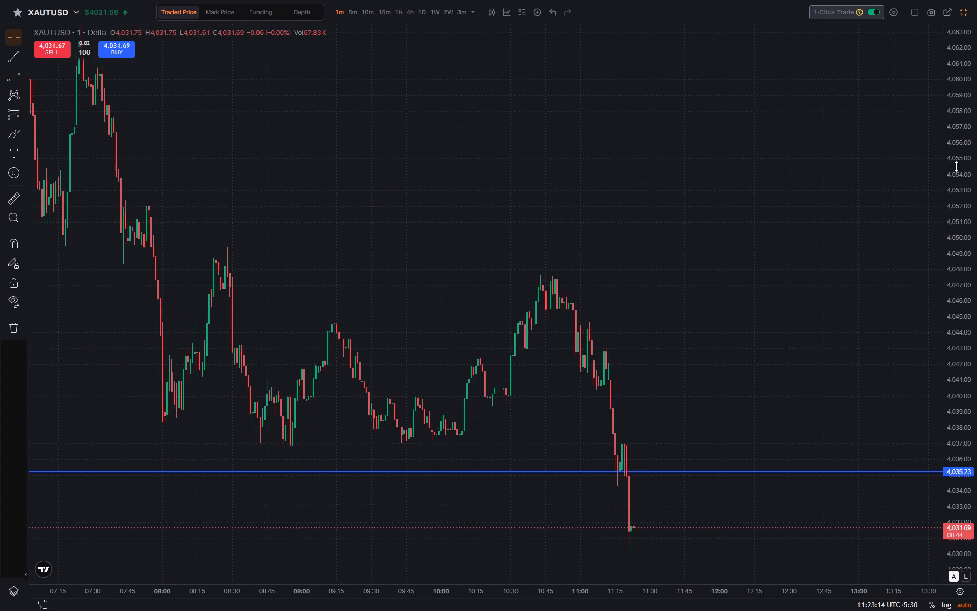
pyautogui.moveTo(956, 166); pyautogui.dragTo(957, 180)
pyautogui.moveTo(791, 205); pyautogui.dragTo(728, 122)
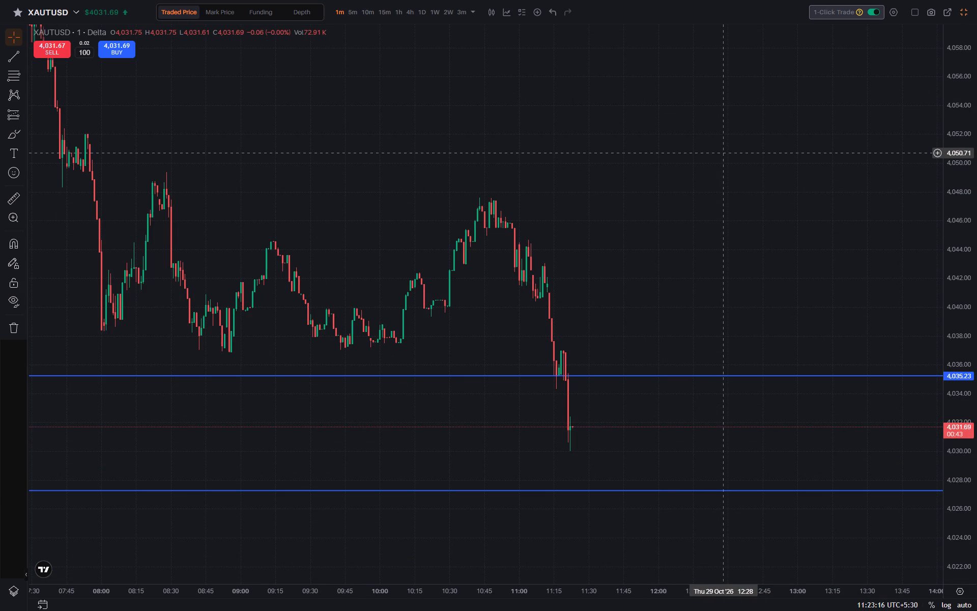
# Leave the full-screen chart and measure the distance from the latest 1-minute candle down to just above the PDL line.
pyautogui.click(964, 11)
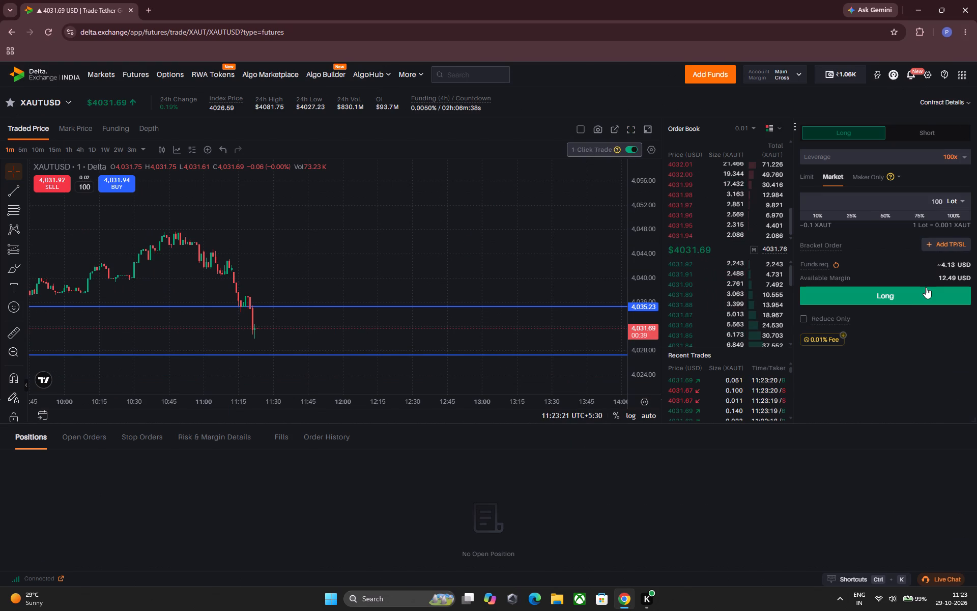
pyautogui.moveTo(572, 247); pyautogui.dragTo(620, 234)
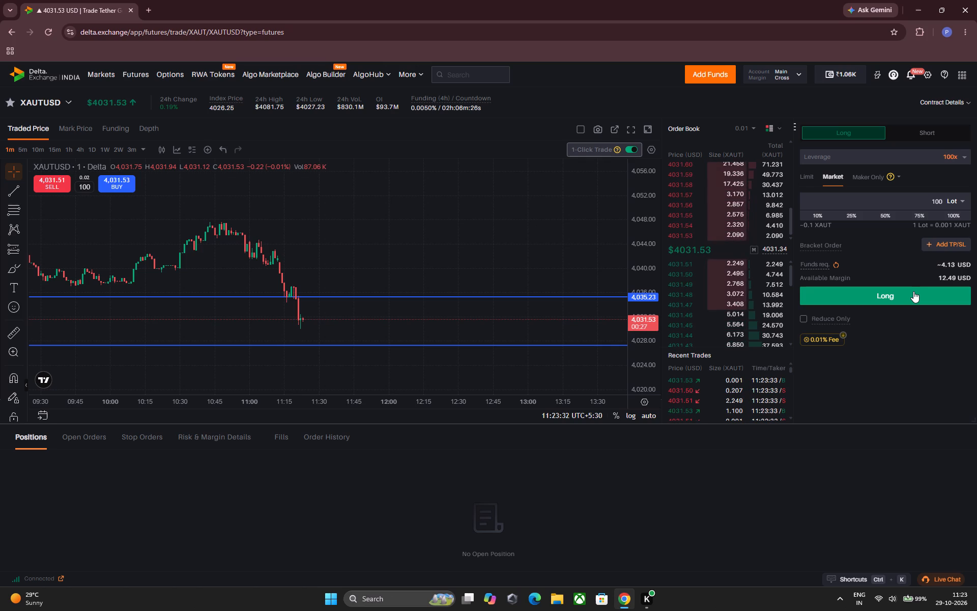
pyautogui.click(3, 330)
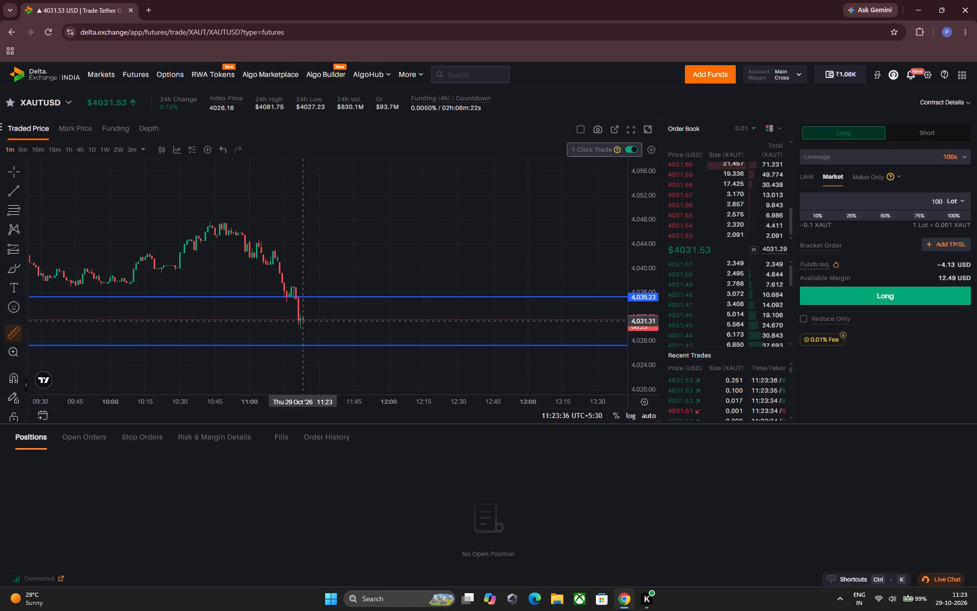
pyautogui.click(302, 319)
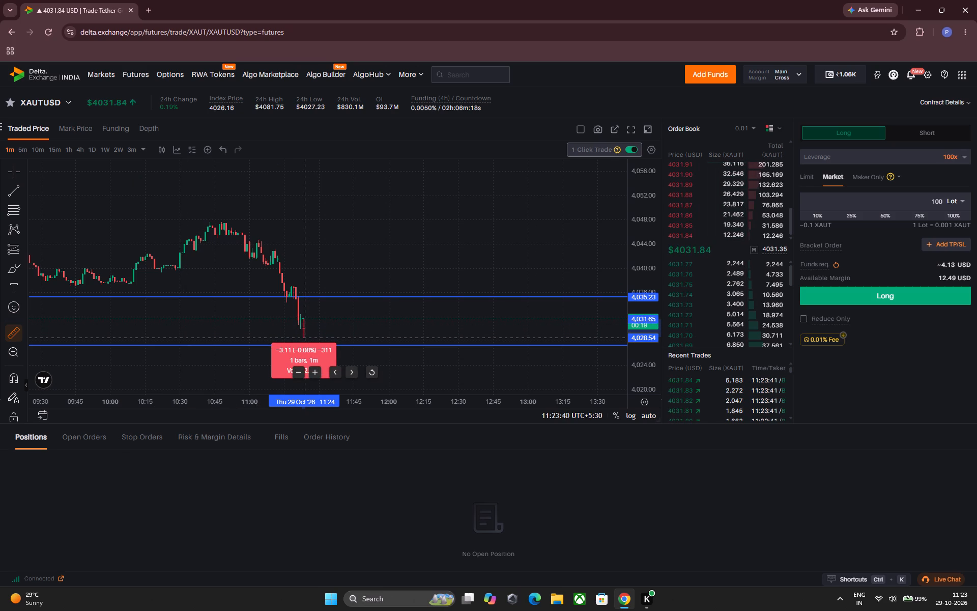
pyautogui.click(306, 338)
pyautogui.click(346, 263)
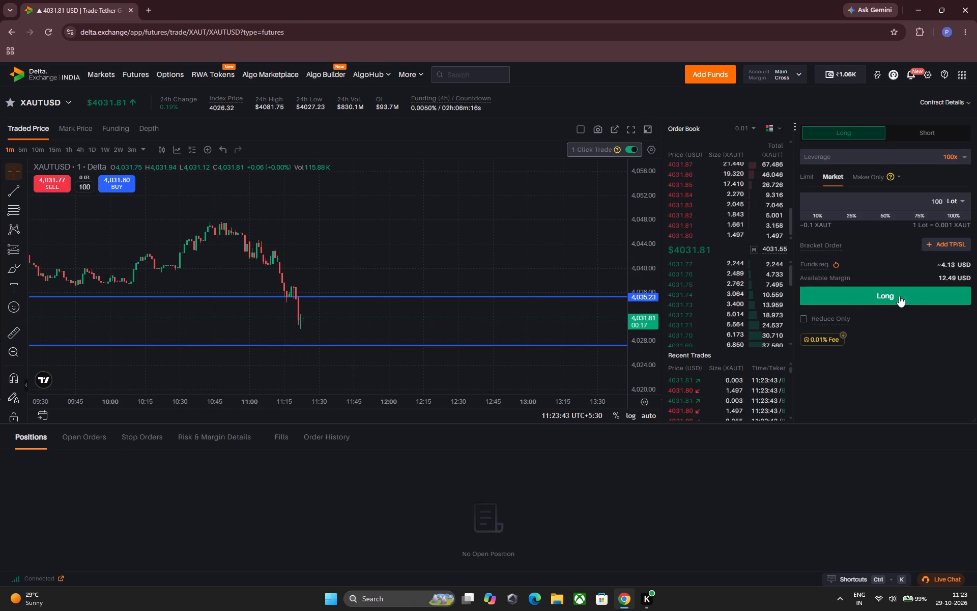
# Place a market order to go long 100 lots of XAUTUSD.
pyautogui.click(899, 296)
pyautogui.click(462, 377)
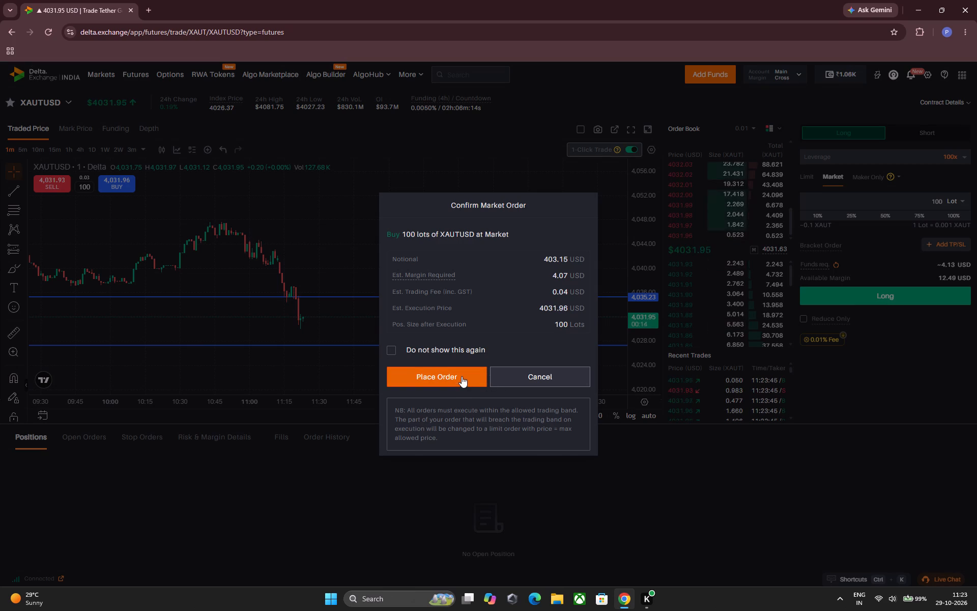
# On the full-screen chart, set a stop loss at 4,029.54 for the 100-lot long, between the entry and the PDL line.
pyautogui.click(629, 126)
pyautogui.moveTo(710, 264); pyautogui.dragTo(704, 242)
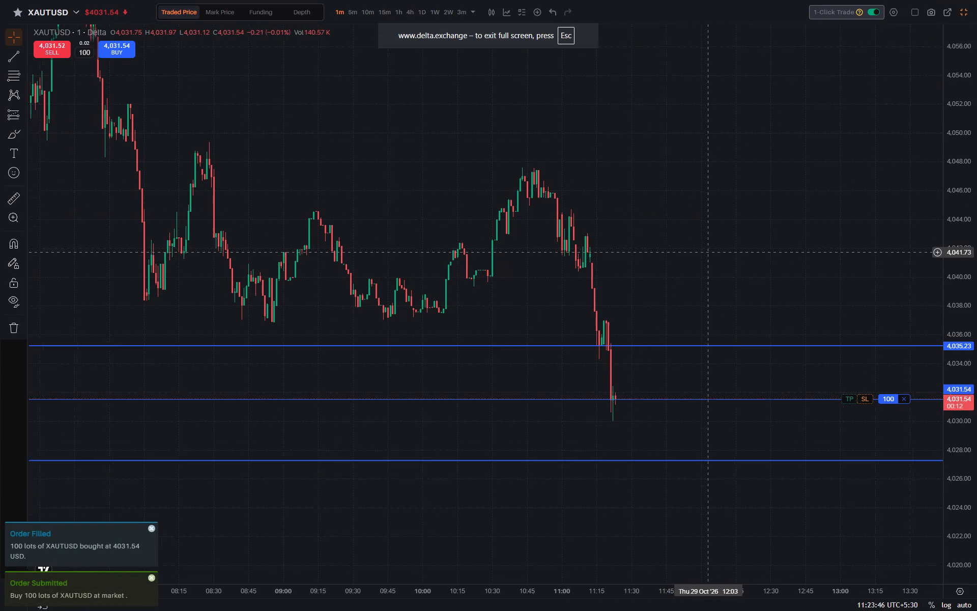
pyautogui.moveTo(704, 242); pyautogui.dragTo(689, 210)
pyautogui.moveTo(824, 355); pyautogui.dragTo(822, 367)
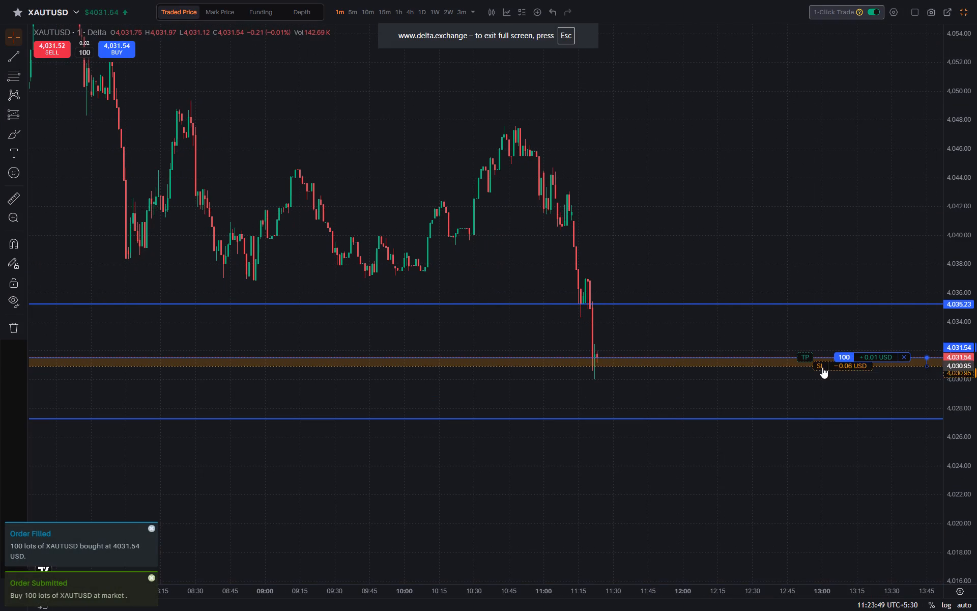
pyautogui.moveTo(822, 367); pyautogui.dragTo(825, 418)
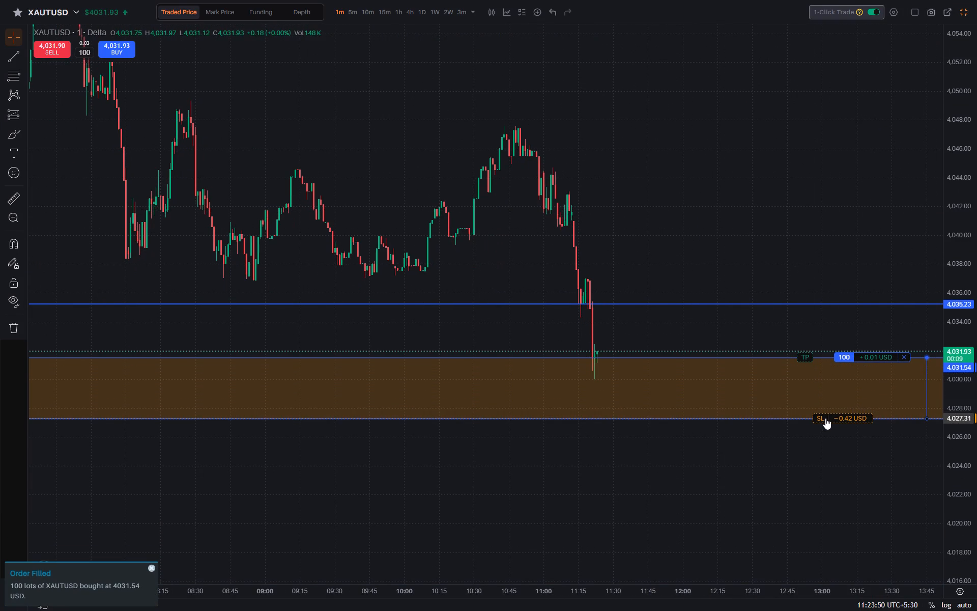
pyautogui.moveTo(825, 418); pyautogui.dragTo(822, 378)
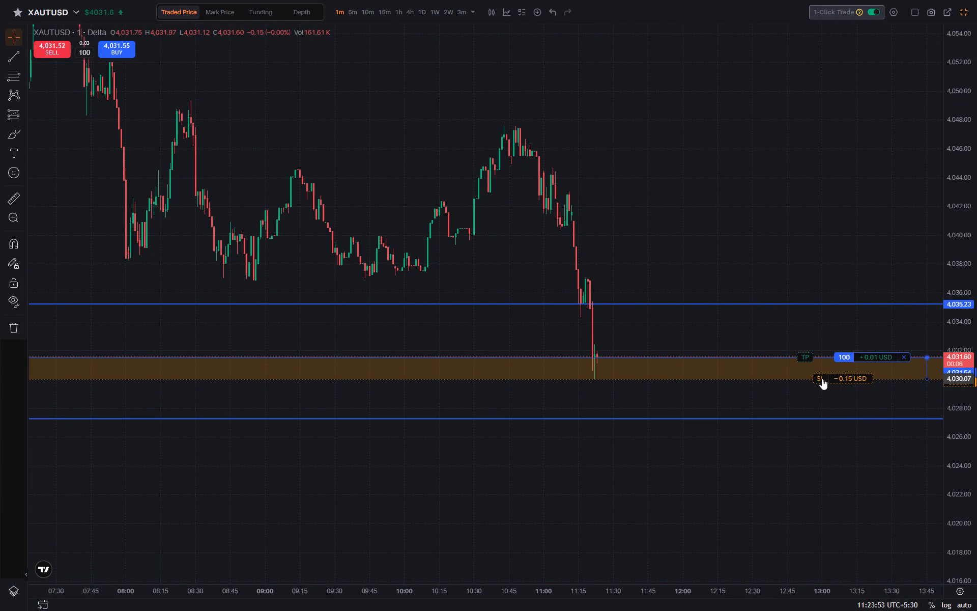
pyautogui.moveTo(822, 378); pyautogui.dragTo(822, 386)
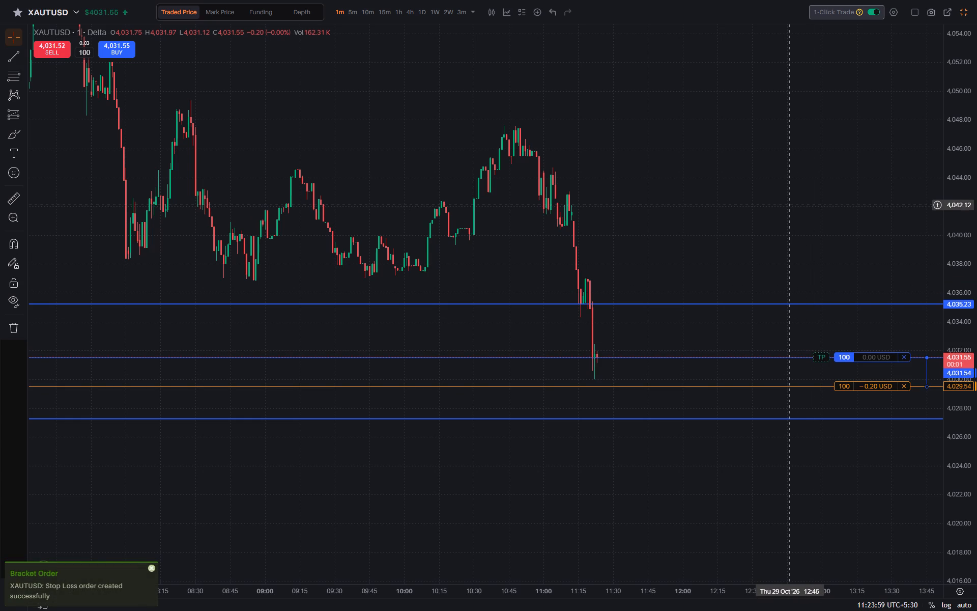
pyautogui.moveTo(789, 205); pyautogui.dragTo(781, 196)
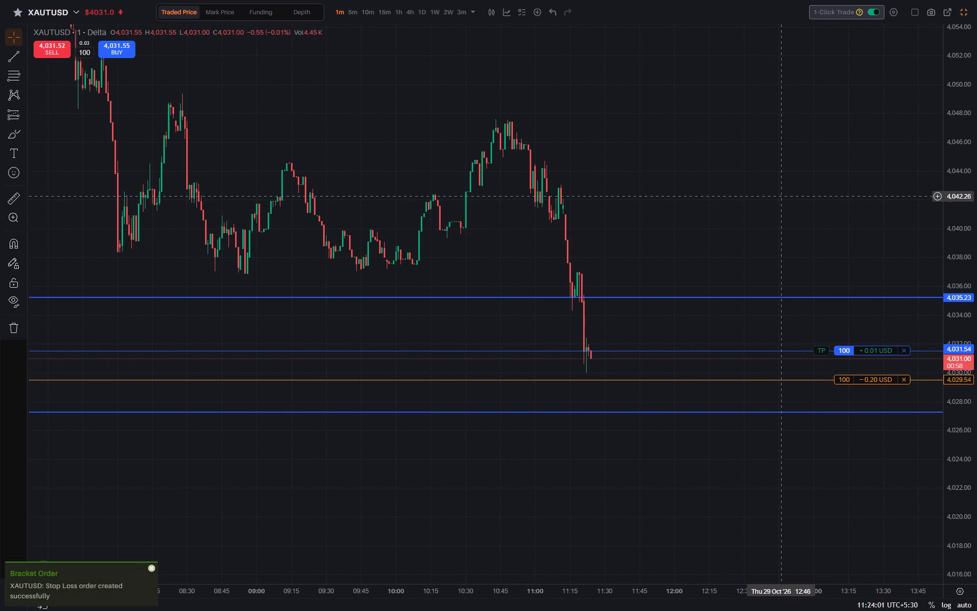
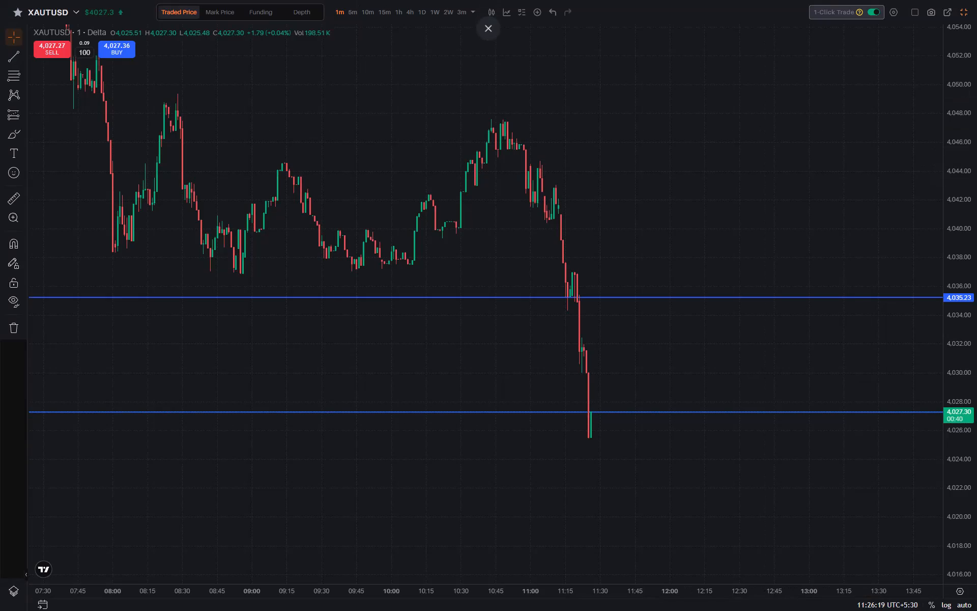
# Switch XAUTUSD's chart to the 5-minute timeframe and examine the latest candles around the V level and PDL.
pyautogui.click(357, 8)
pyautogui.moveTo(794, 247); pyautogui.dragTo(790, 129)
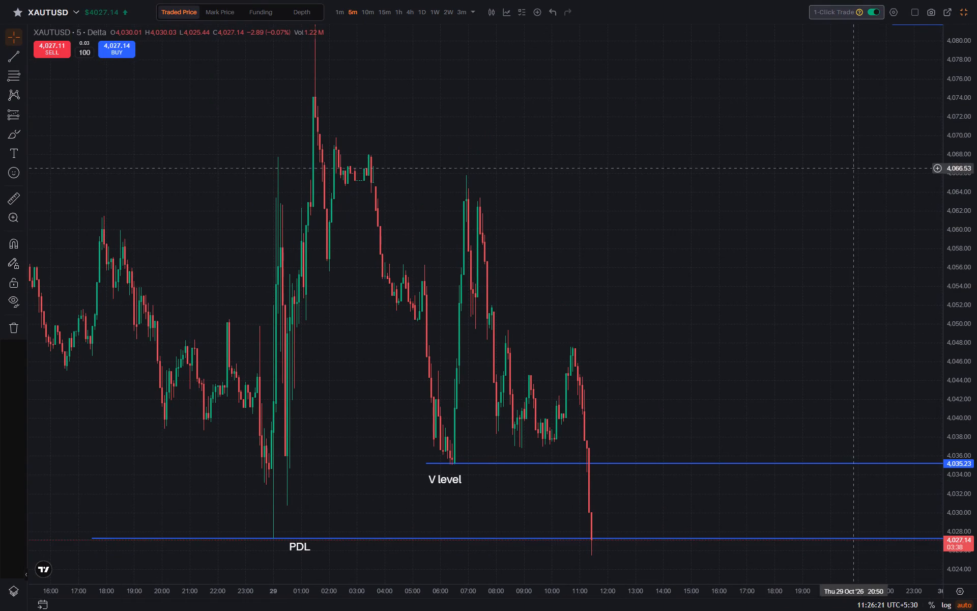
pyautogui.moveTo(950, 144); pyautogui.dragTo(957, 206)
pyautogui.moveTo(854, 251); pyautogui.dragTo(831, 154)
pyautogui.moveTo(799, 199); pyautogui.dragTo(807, 191)
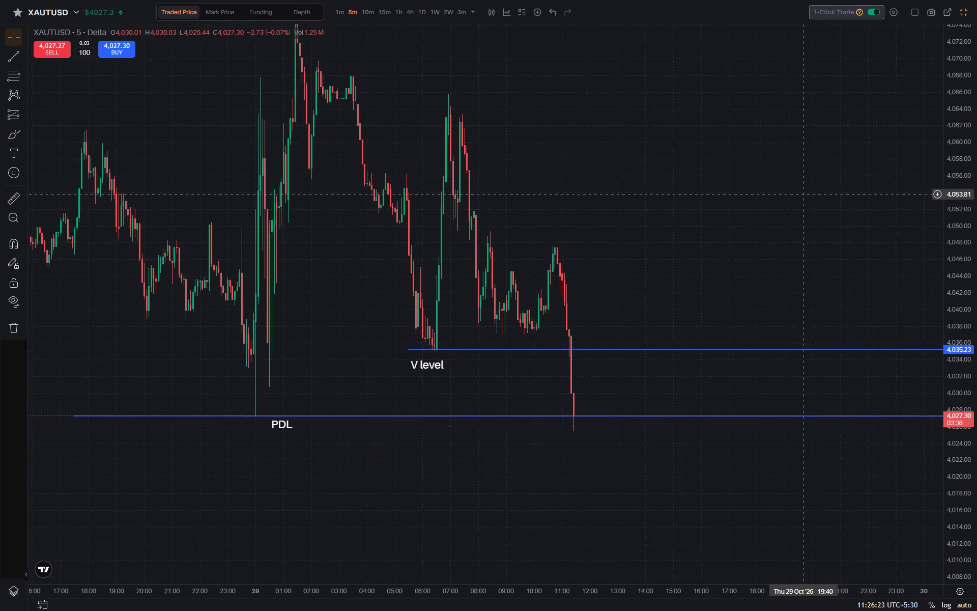
pyautogui.moveTo(807, 191); pyautogui.dragTo(812, 186)
# Leave the full-screen chart and place a market order to go long 145 lots of XAUTUSD, using the 50% size preset.
pyautogui.click(969, 11)
pyautogui.click(965, 12)
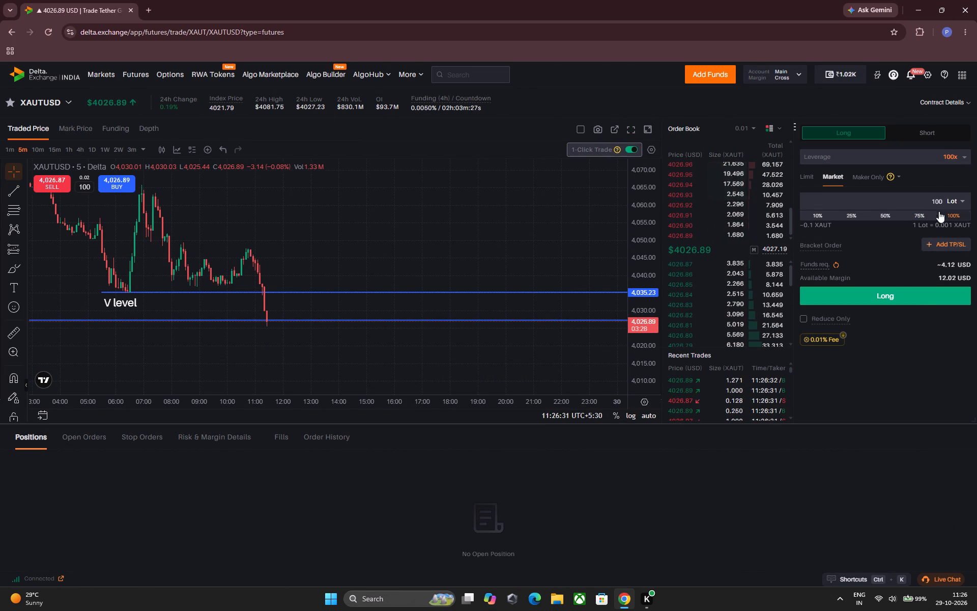
pyautogui.click(895, 215)
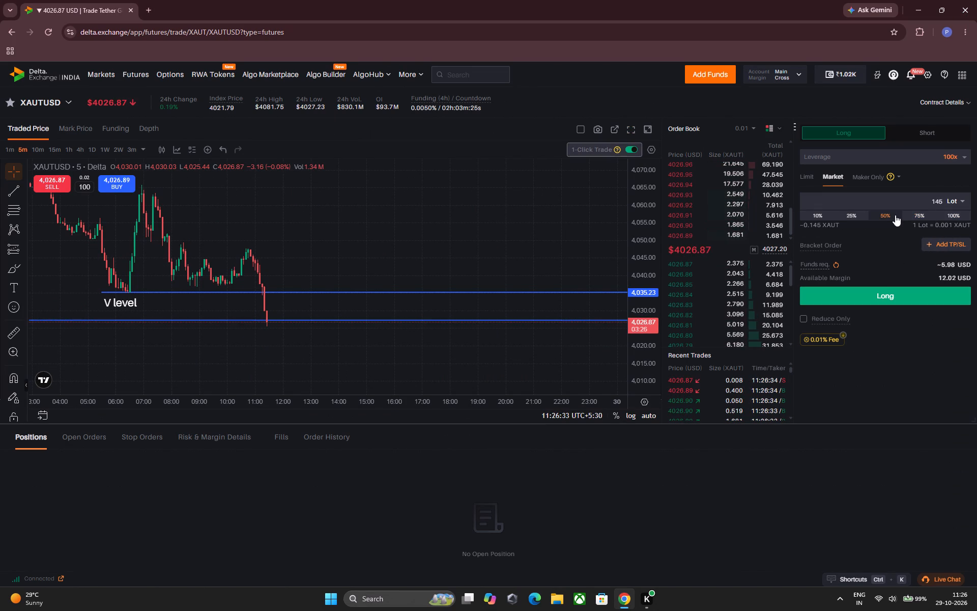
pyautogui.click(905, 290)
pyautogui.click(455, 375)
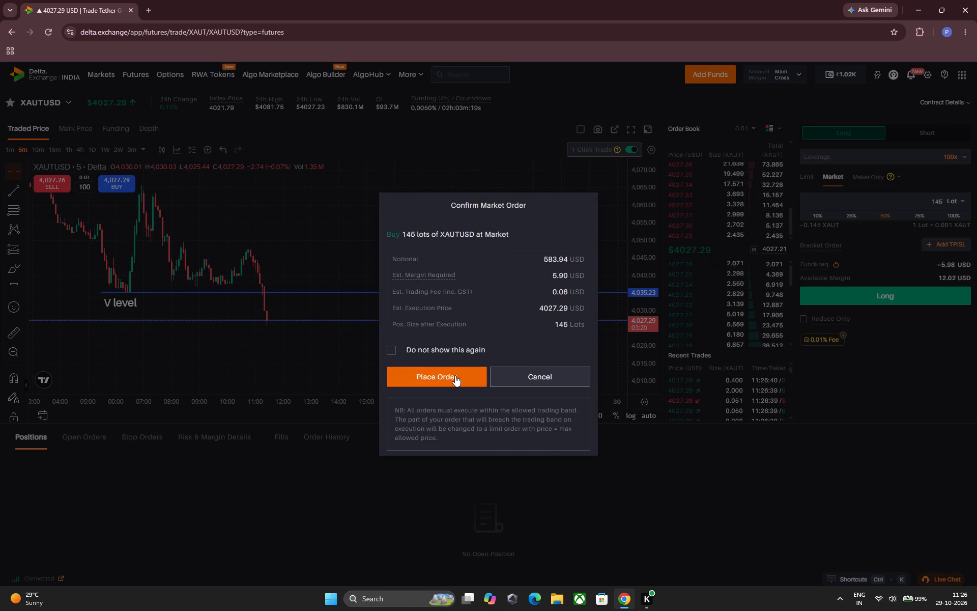
# On the full-screen chart, set a stop loss at 4,023.85 for the 145-lot long, below the PDL line.
pyautogui.click(629, 131)
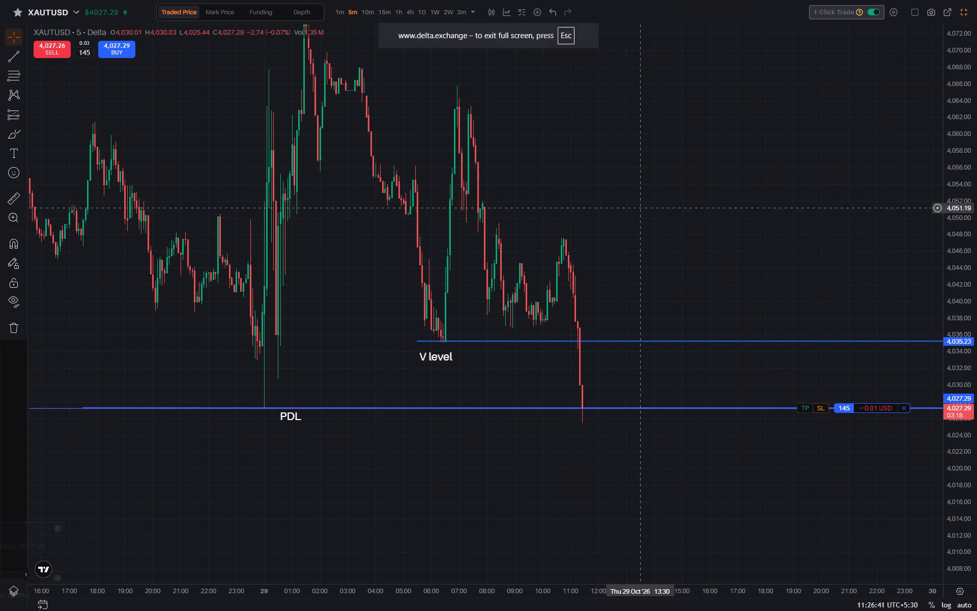
pyautogui.moveTo(821, 408); pyautogui.dragTo(820, 422)
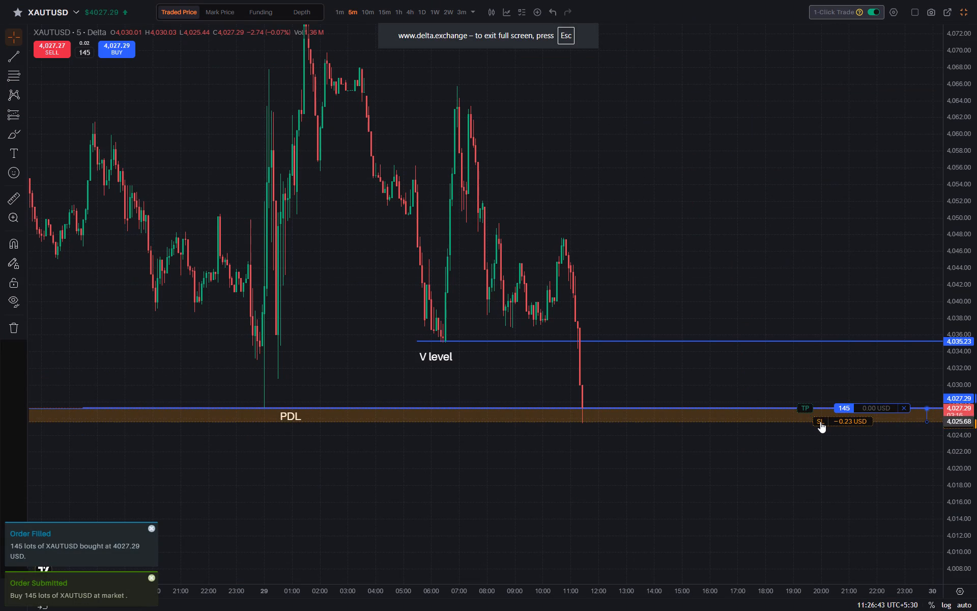
pyautogui.moveTo(820, 422); pyautogui.dragTo(820, 436)
pyautogui.moveTo(811, 229); pyautogui.dragTo(766, 173)
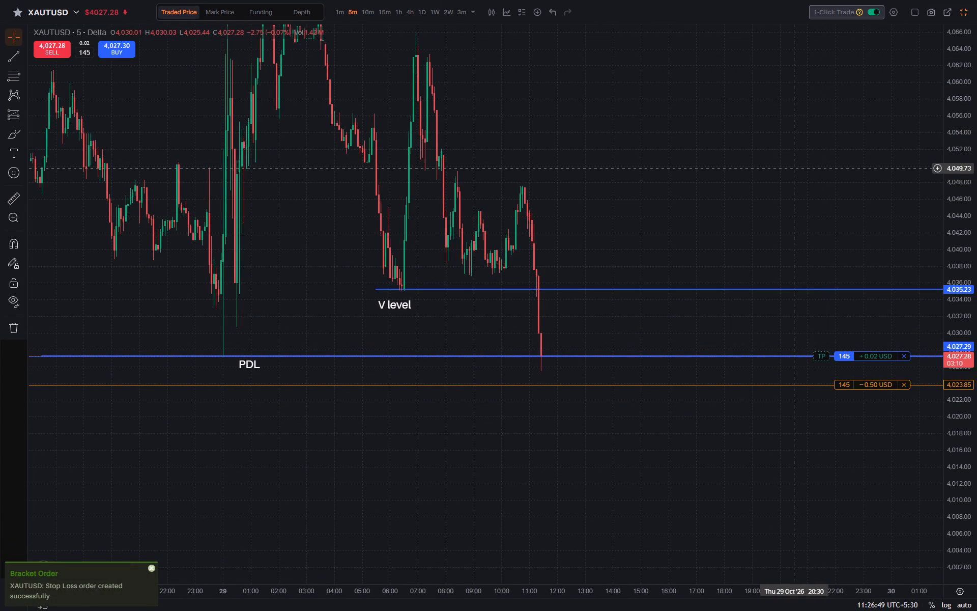
pyautogui.moveTo(794, 168); pyautogui.dragTo(787, 170)
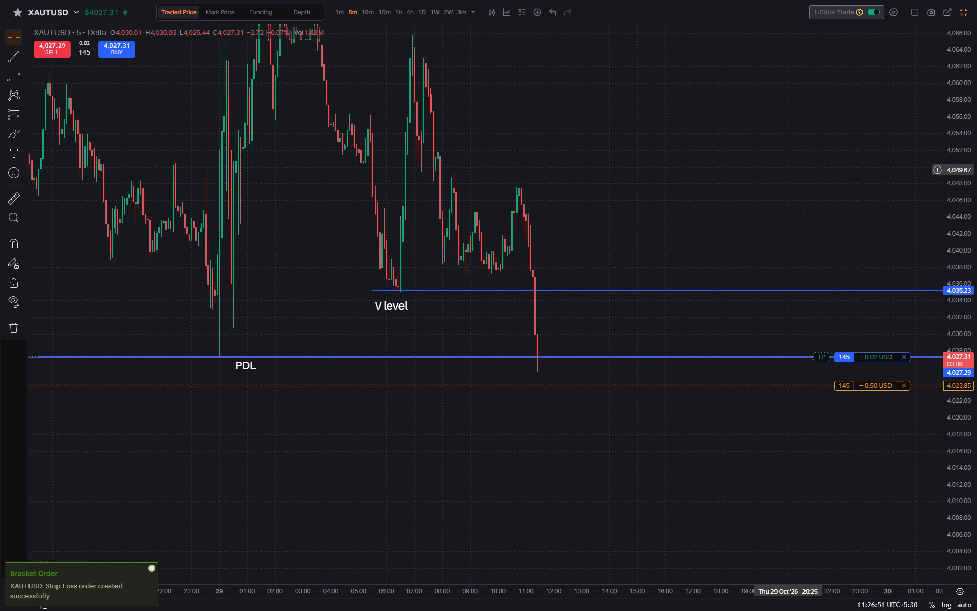
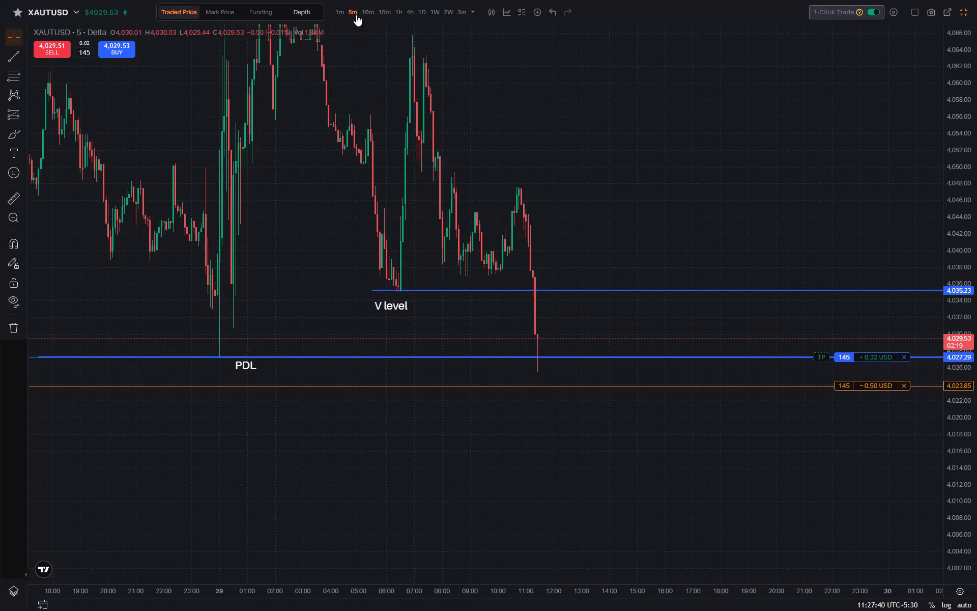
# On the 15-minute chart, set a take profit at 4,082.00 for the 145-lot long, at the PDH line.
pyautogui.click(380, 12)
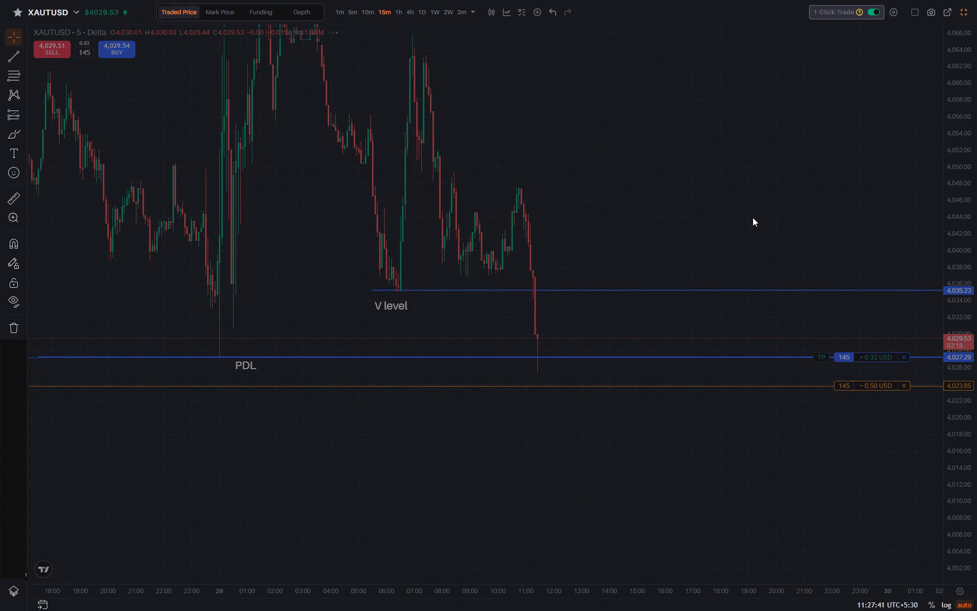
pyautogui.moveTo(963, 152); pyautogui.dragTo(963, 202)
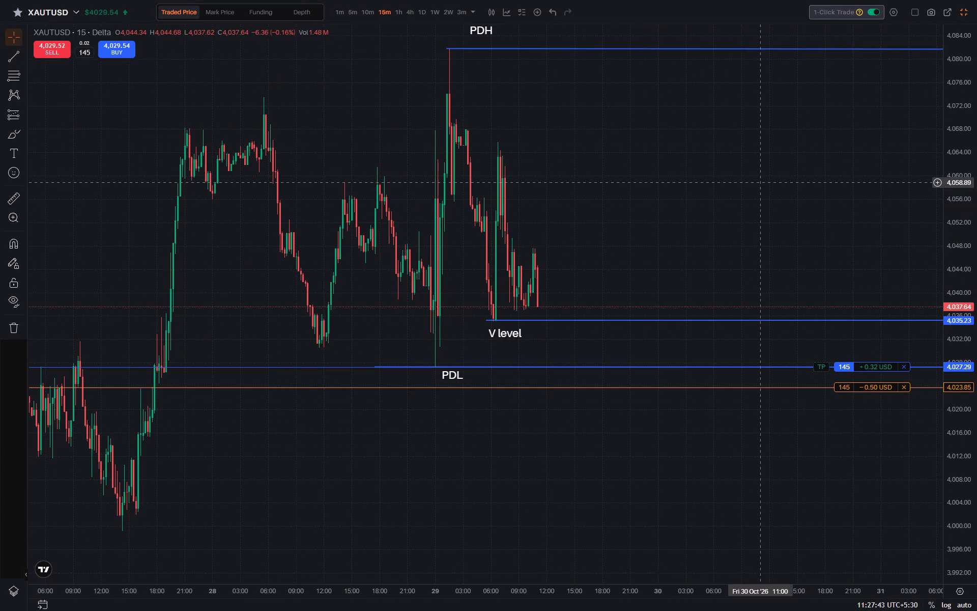
pyautogui.moveTo(758, 182); pyautogui.dragTo(782, 216)
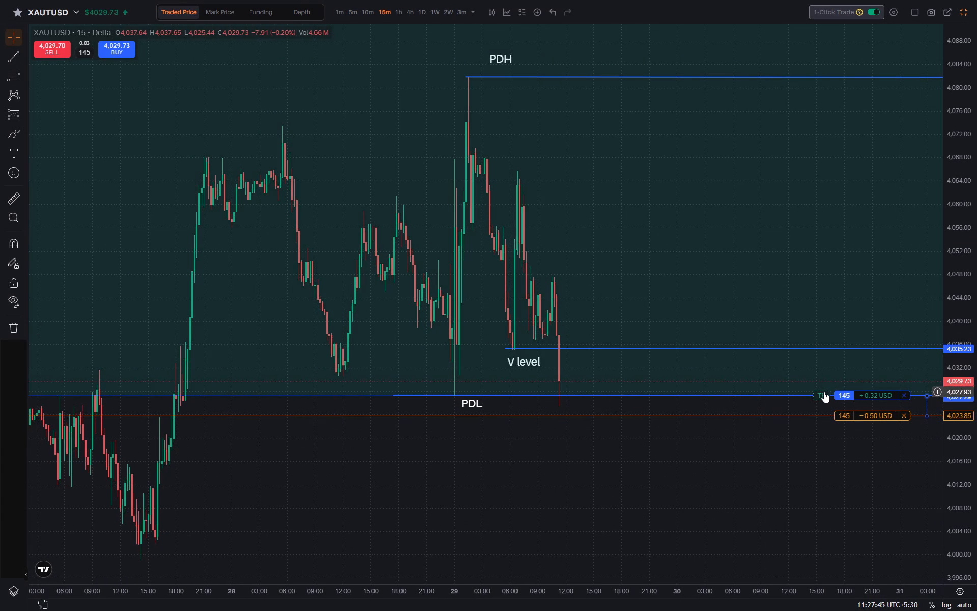
pyautogui.moveTo(824, 392); pyautogui.dragTo(797, 76)
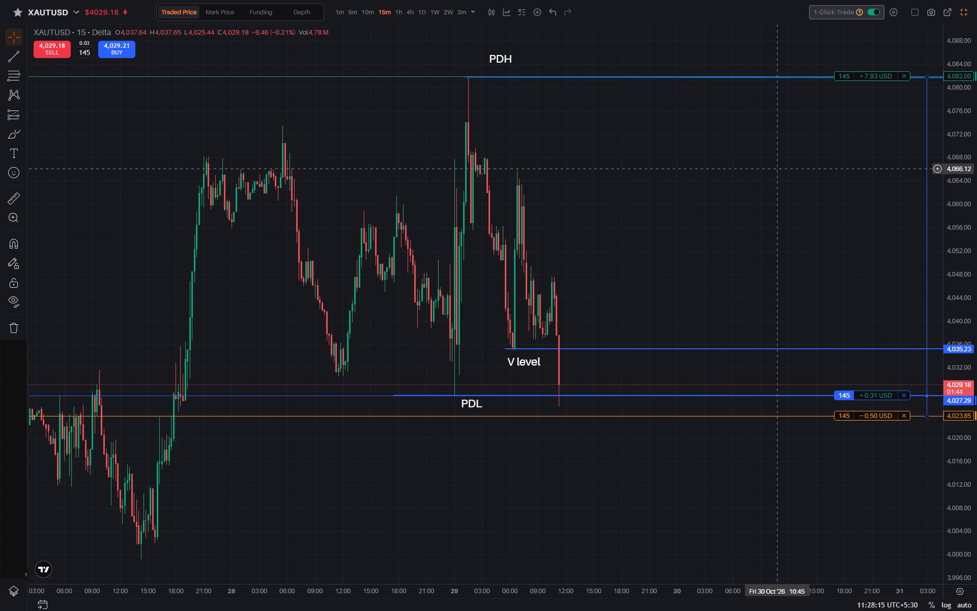
# Draw a long position projection from the latest candle with entry about 4,027.23 at PDL, stop about 4,023.74 and target about 4,081.65 at PDH.
pyautogui.click(9, 109)
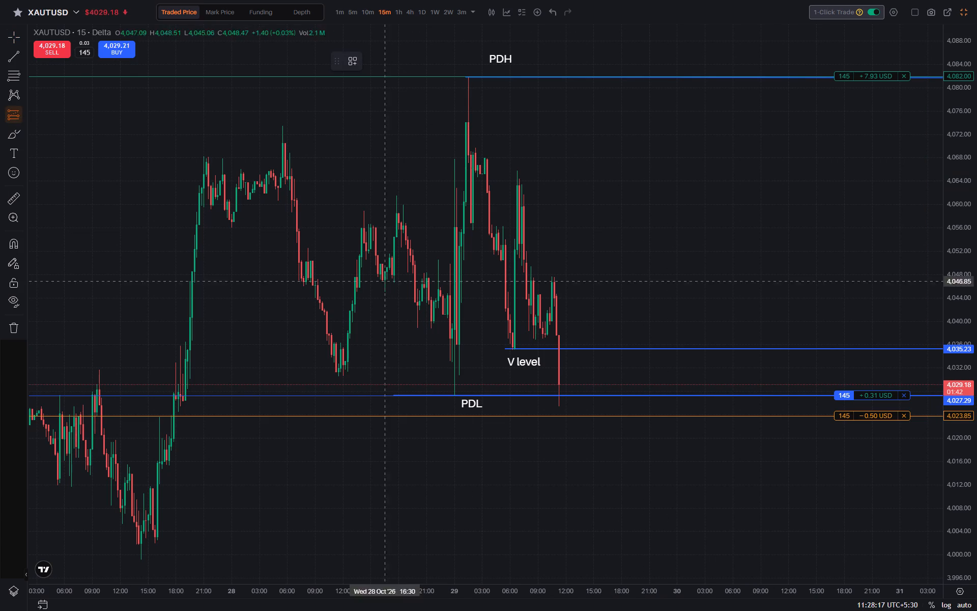
pyautogui.click(560, 396)
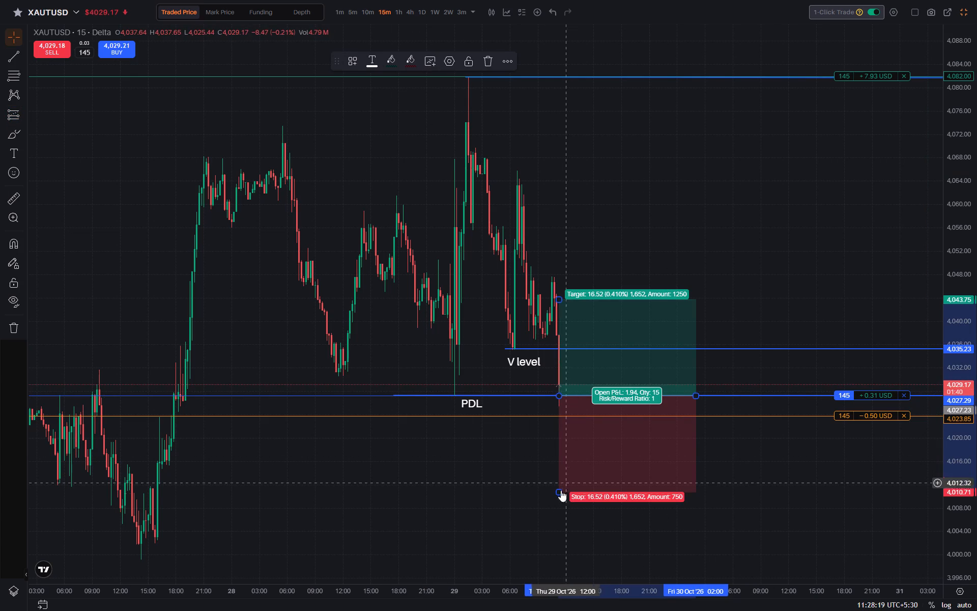
pyautogui.moveTo(561, 494); pyautogui.dragTo(622, 419)
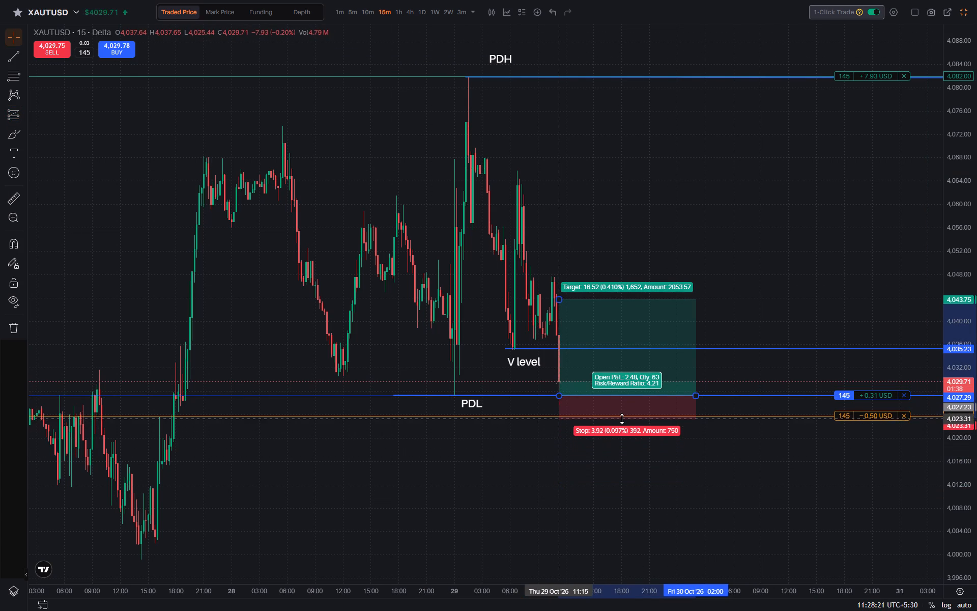
pyautogui.moveTo(622, 419); pyautogui.dragTo(622, 416)
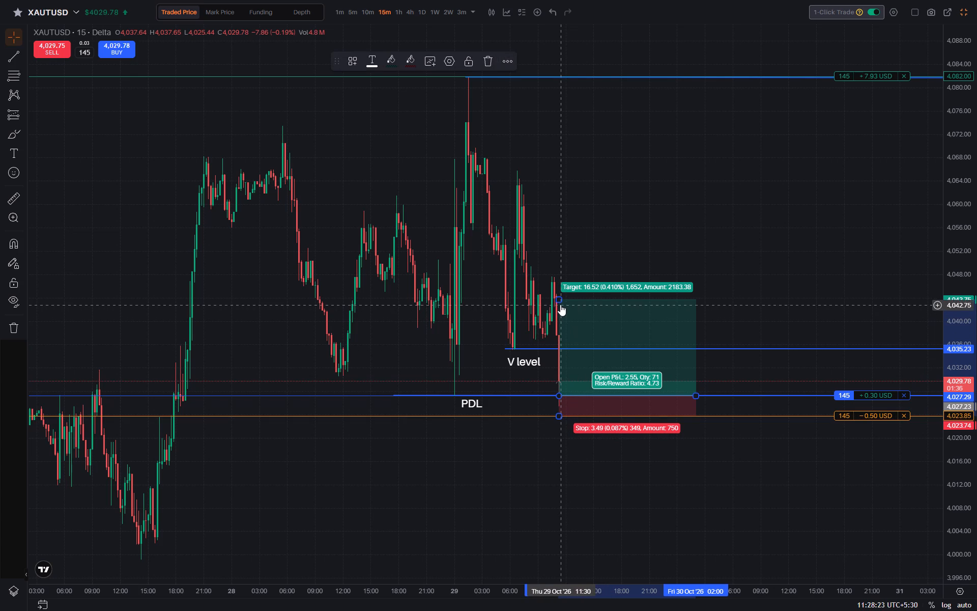
pyautogui.moveTo(560, 302); pyautogui.dragTo(585, 76)
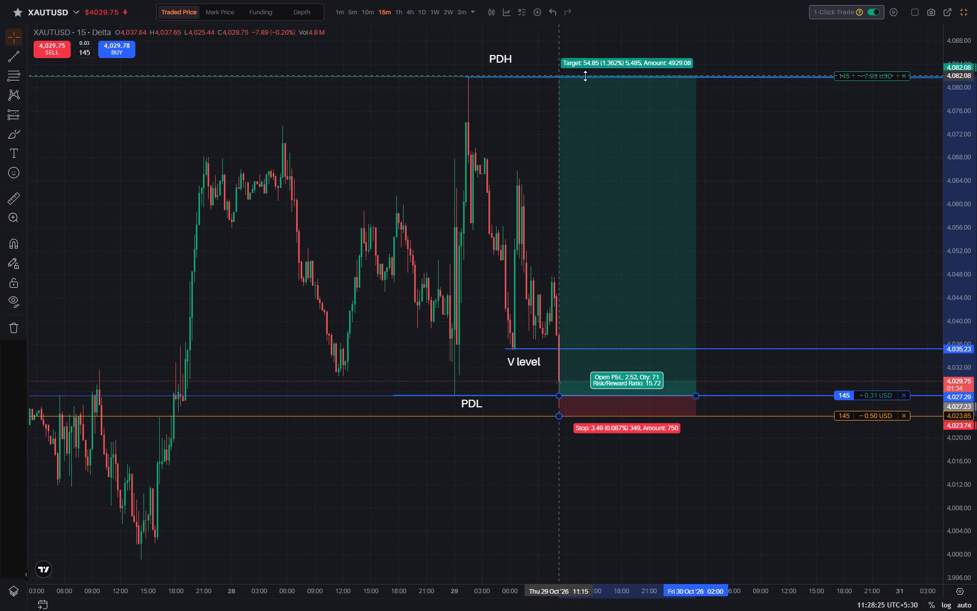
pyautogui.moveTo(585, 76); pyautogui.dragTo(585, 78)
pyautogui.click(820, 186)
pyautogui.click(678, 246)
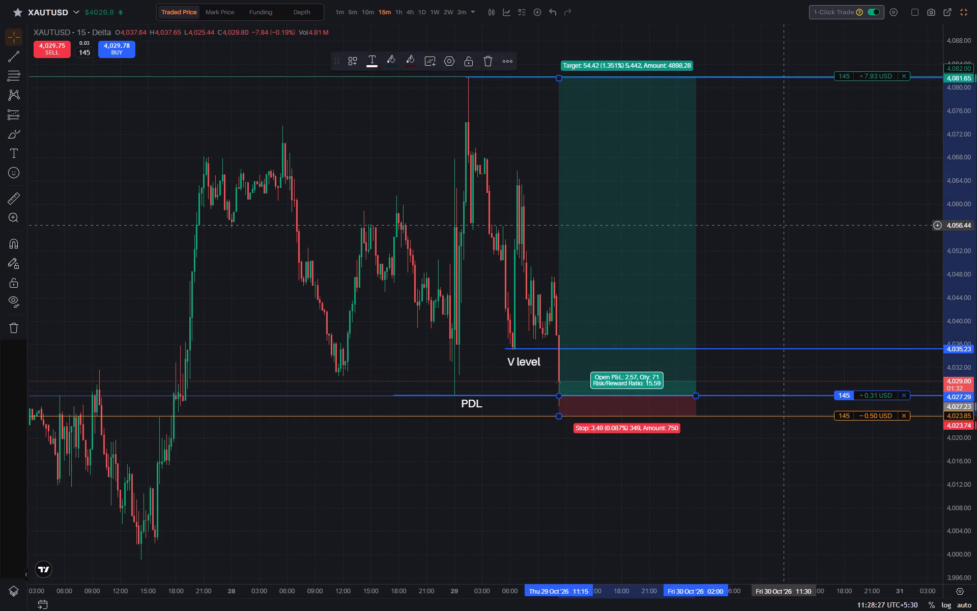
pyautogui.click(785, 225)
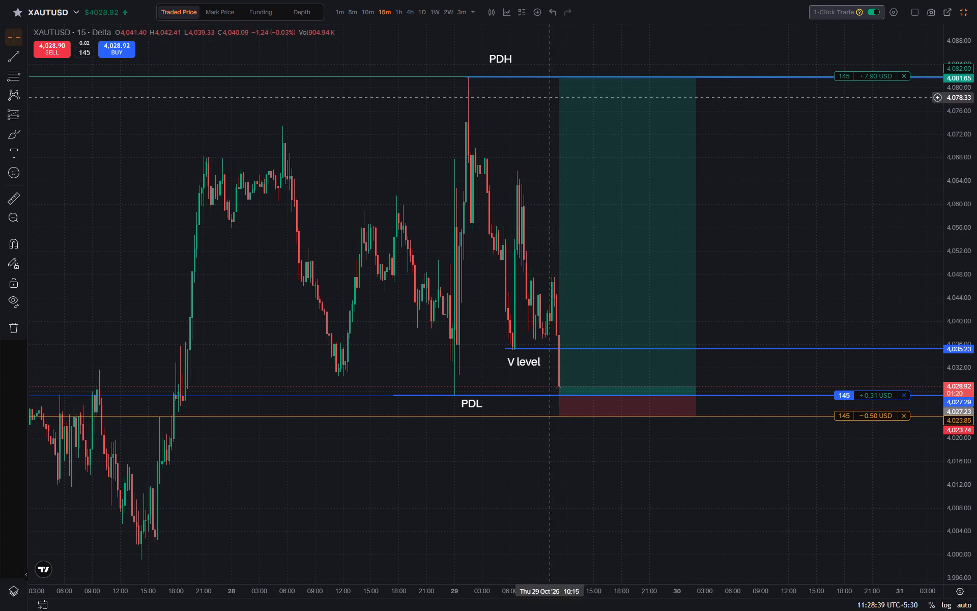
# Switch XAUTUSD's chart to the 1-minute timeframe and examine the latest candles around the long's entry and stop loss.
pyautogui.click(343, 16)
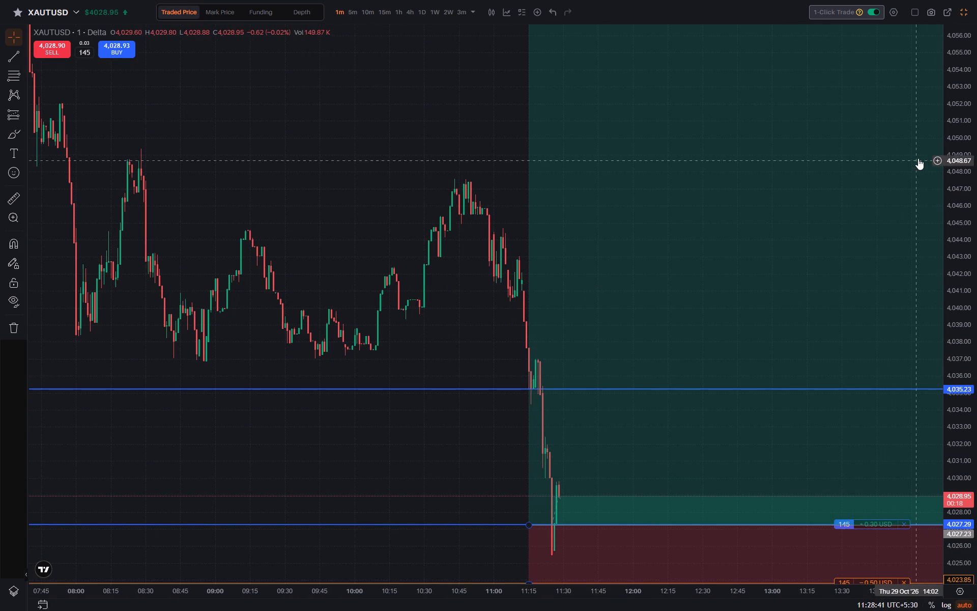
pyautogui.moveTo(963, 144); pyautogui.dragTo(963, 349)
pyautogui.moveTo(744, 536); pyautogui.dragTo(729, 465)
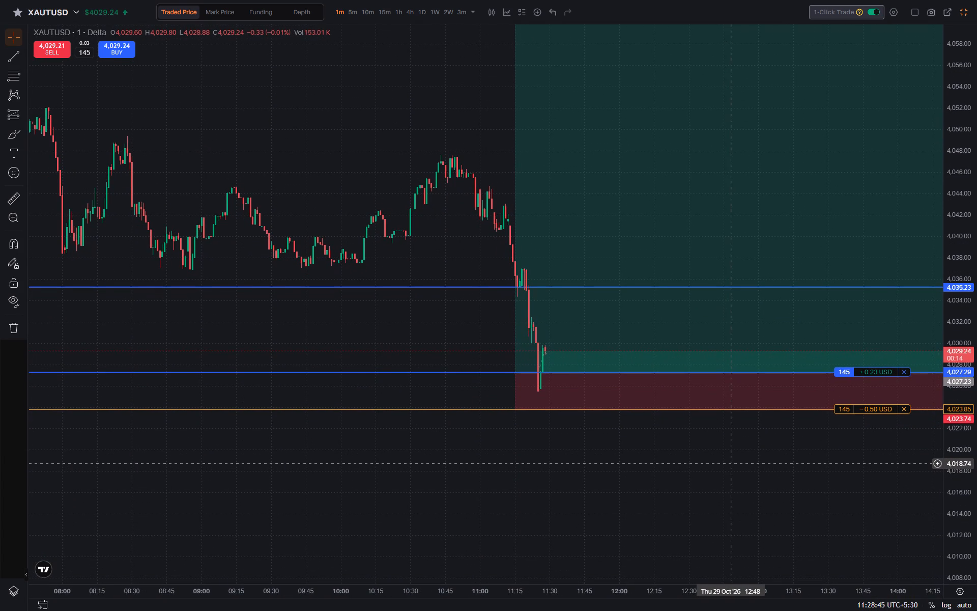